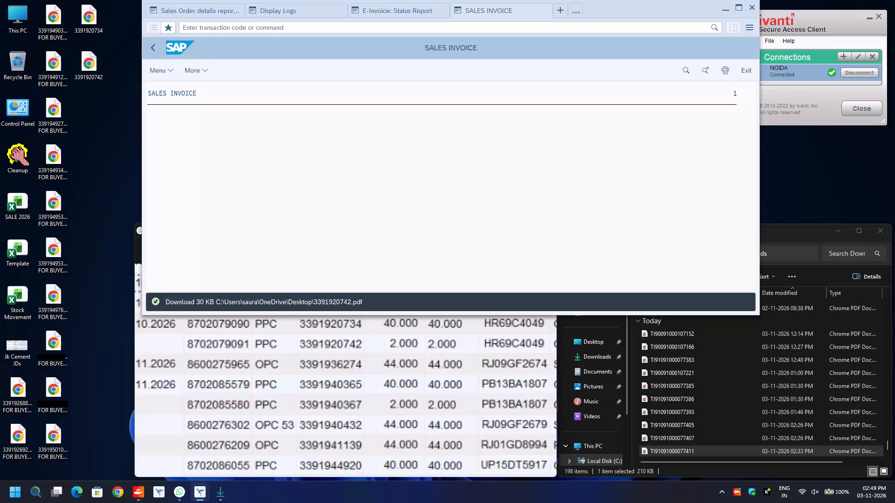
left_click(460, 26)
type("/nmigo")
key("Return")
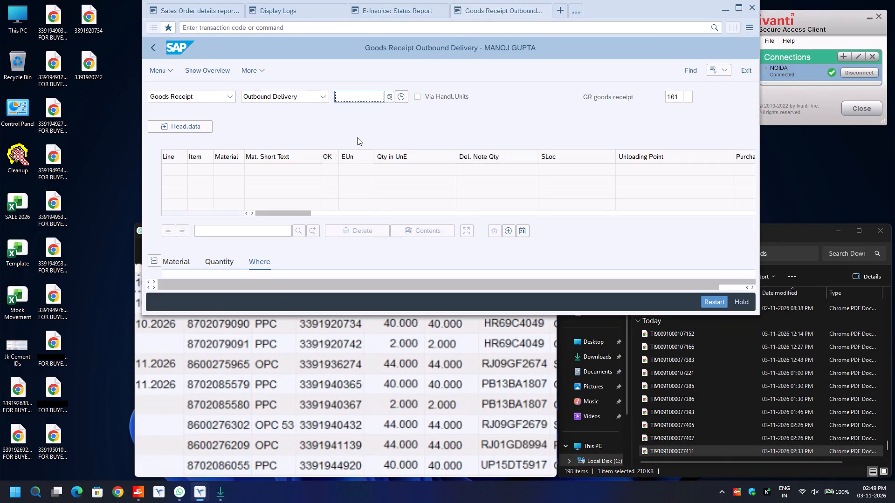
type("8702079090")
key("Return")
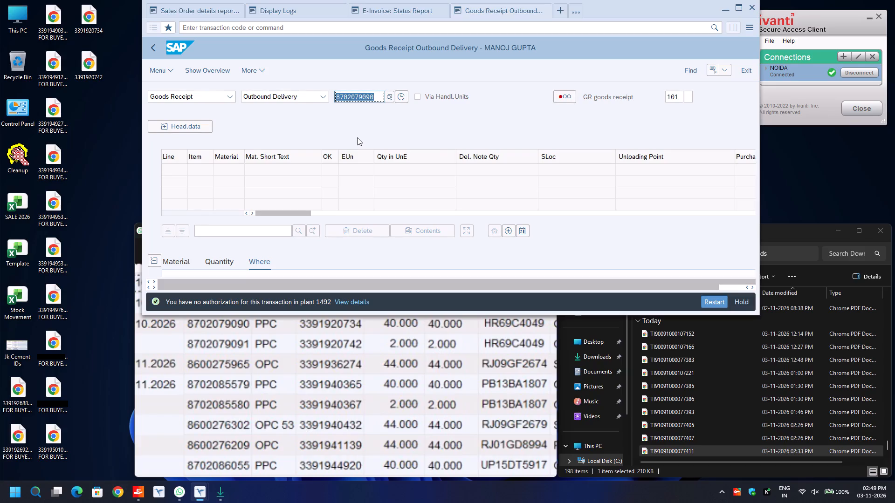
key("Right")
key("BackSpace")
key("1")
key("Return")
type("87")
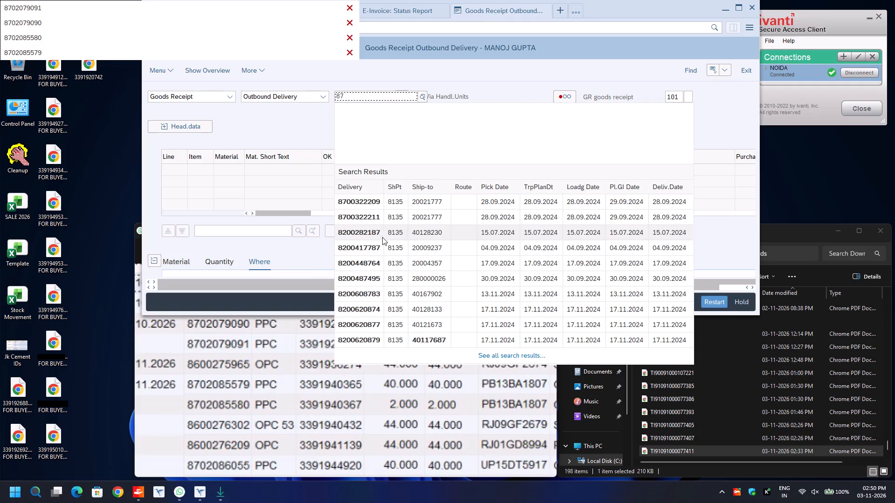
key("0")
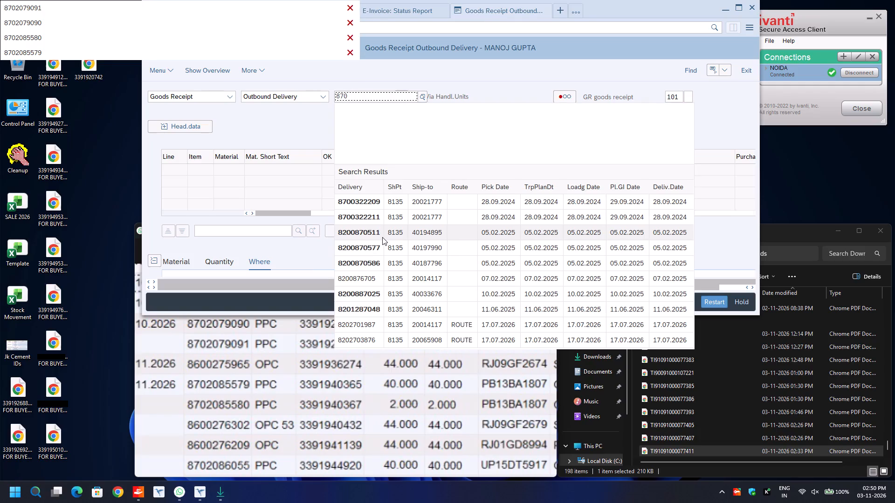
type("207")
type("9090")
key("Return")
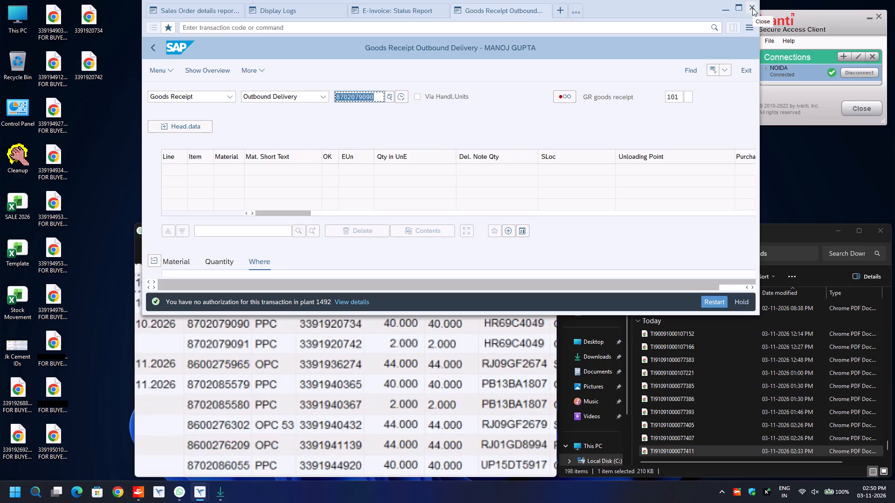
Switch to the session showing the Sales Order details report for MIS.
left_click(193, 11)
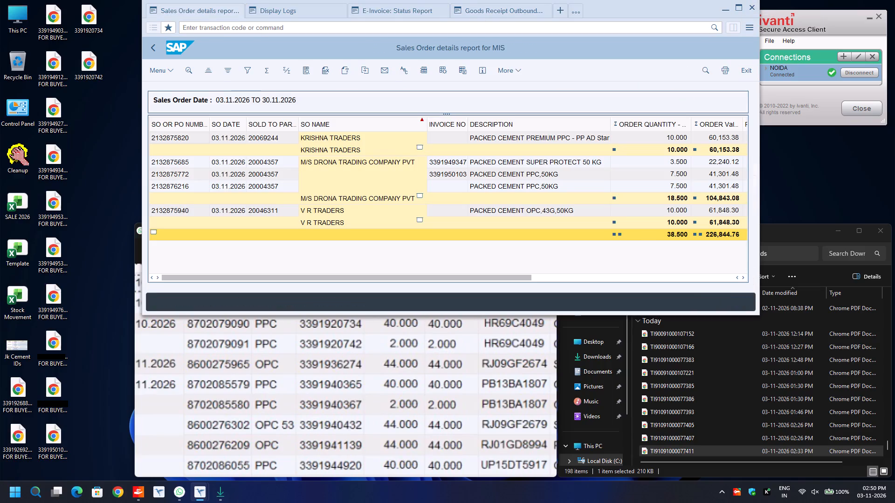
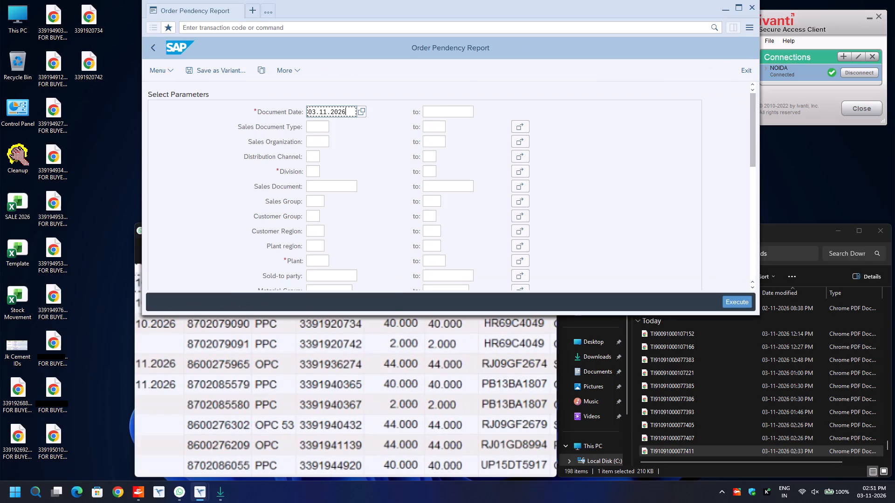
Fill the Order Pendency selection with a document date range ending 30.11.2026, division 00 to 99, and the previously used plant.
key("Tab")
key("BackSpace")
key("Down")
key("Return")
key("Return")
key("BackSpace")
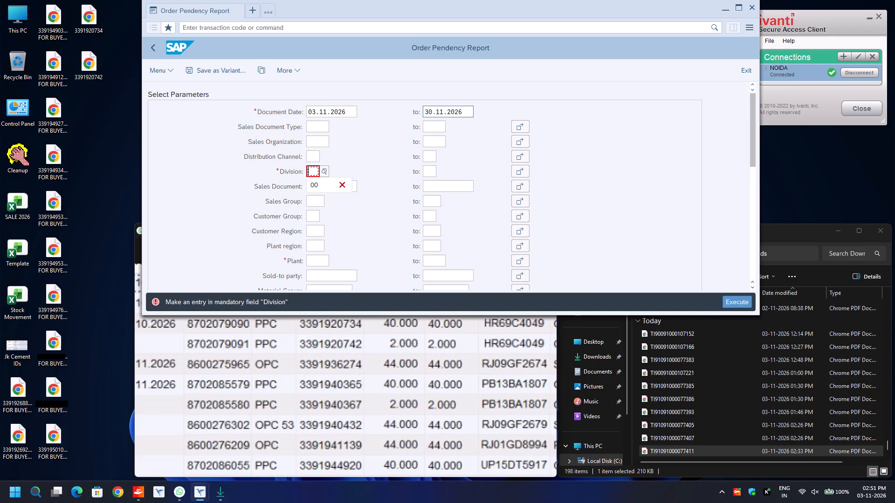
key("Down")
key("Return")
key("Tab")
key("BackSpace")
key("Down")
key("Return")
key("Return")
key("BackSpace")
key("Down")
key("Return")
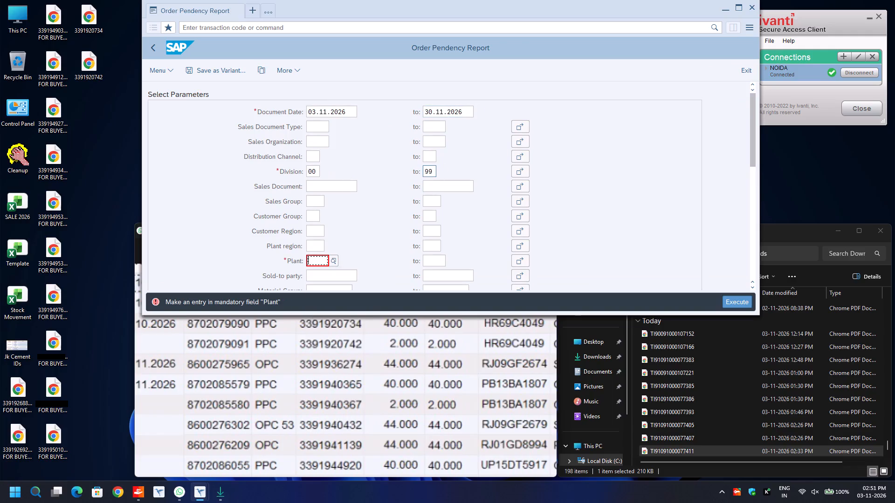
key("Return")
Set the order category to Schedule Open Orders and run the Order Pendency report.
scroll(530, 218, "down", 6)
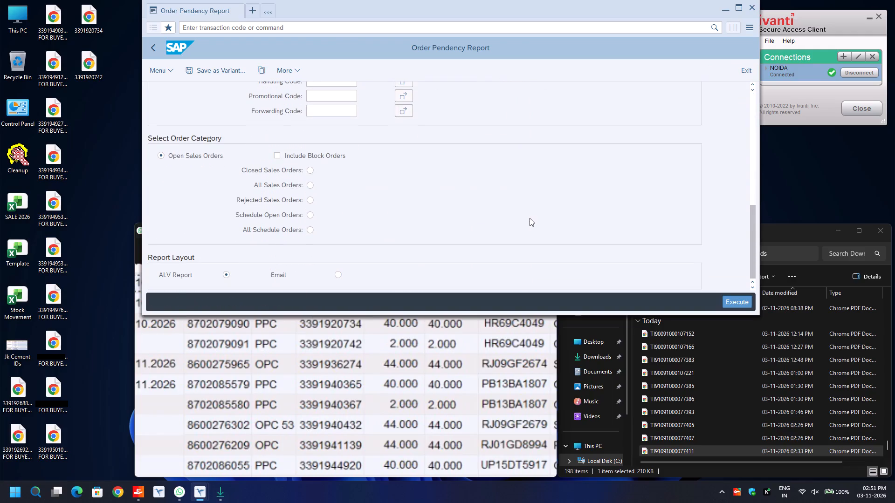
left_click(310, 217)
key("F8")
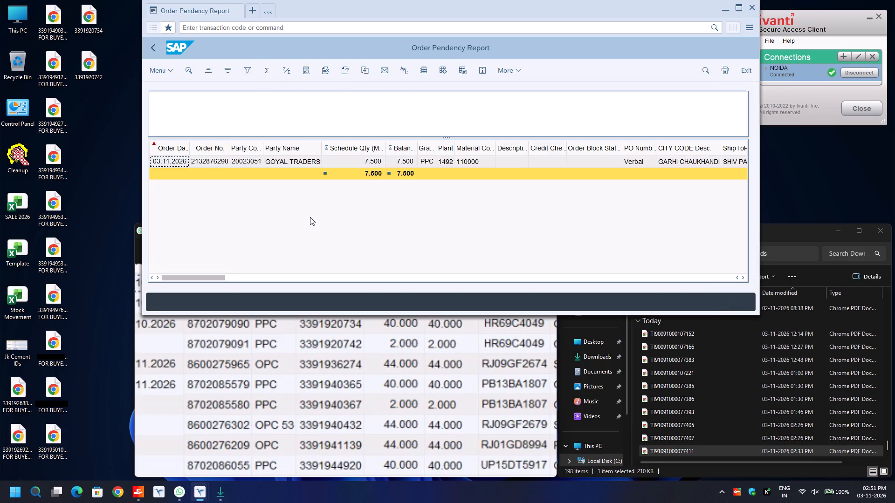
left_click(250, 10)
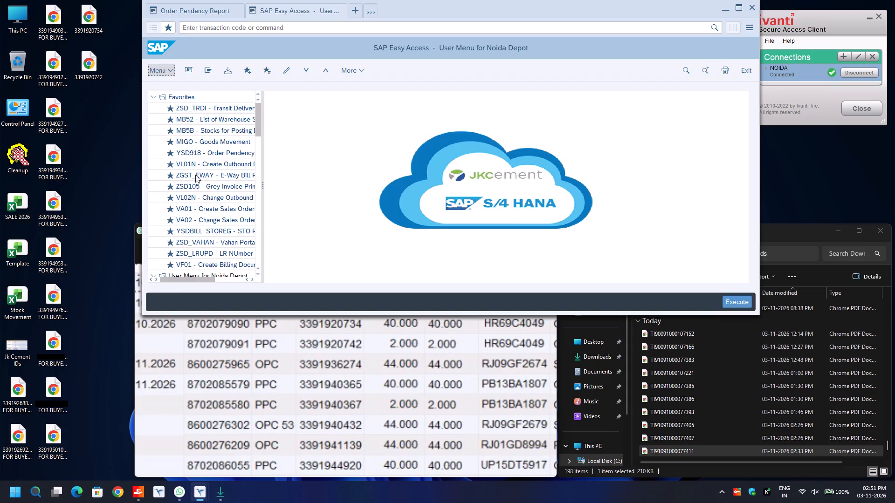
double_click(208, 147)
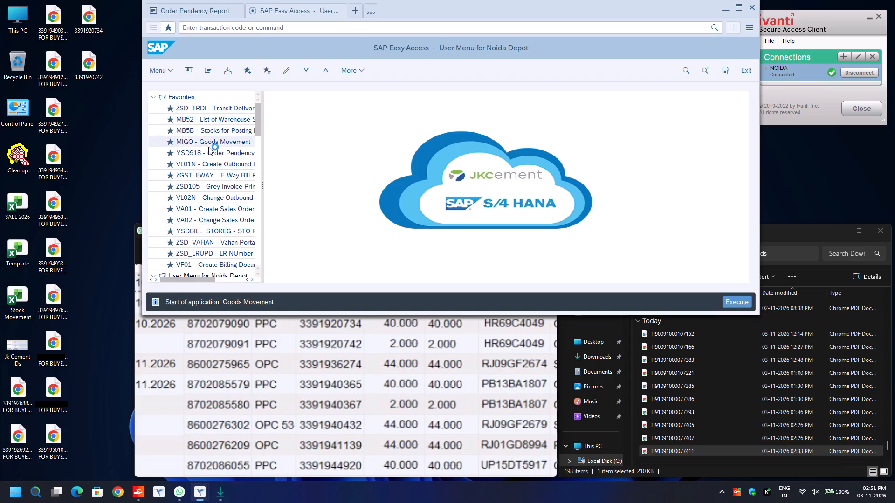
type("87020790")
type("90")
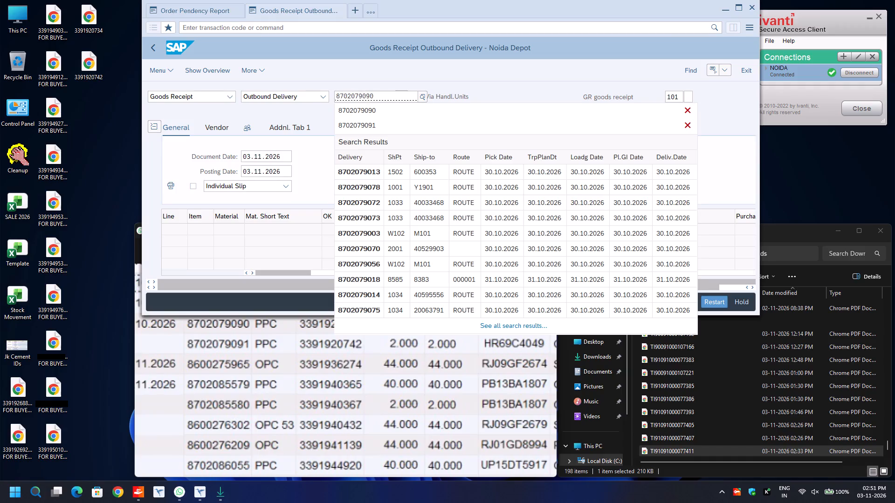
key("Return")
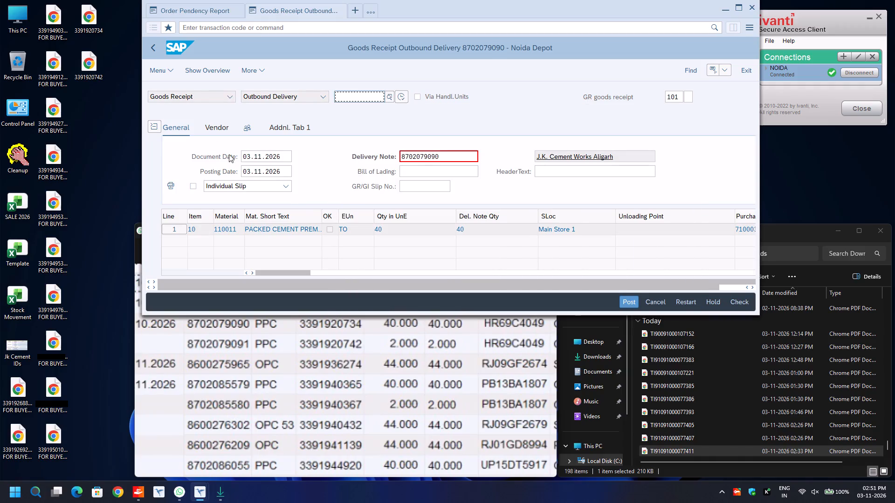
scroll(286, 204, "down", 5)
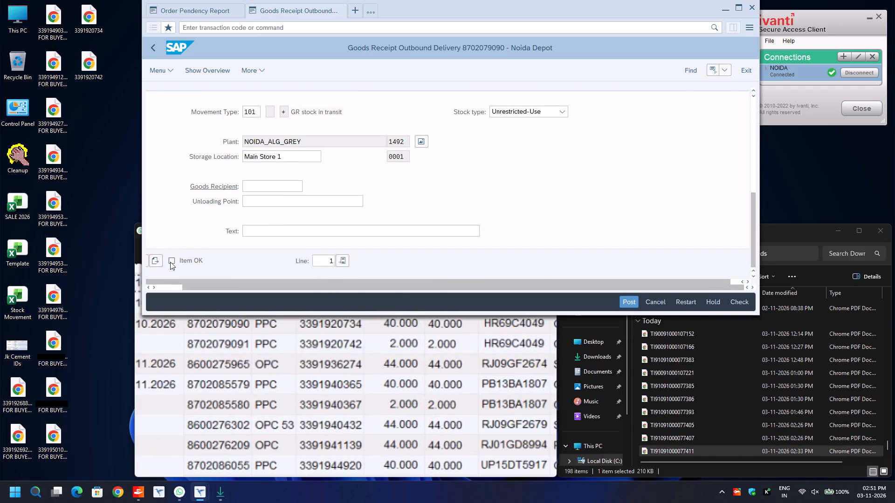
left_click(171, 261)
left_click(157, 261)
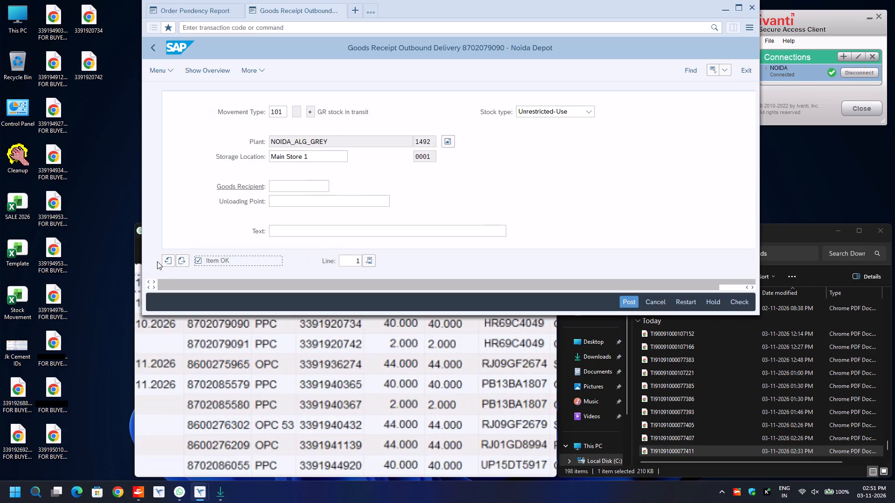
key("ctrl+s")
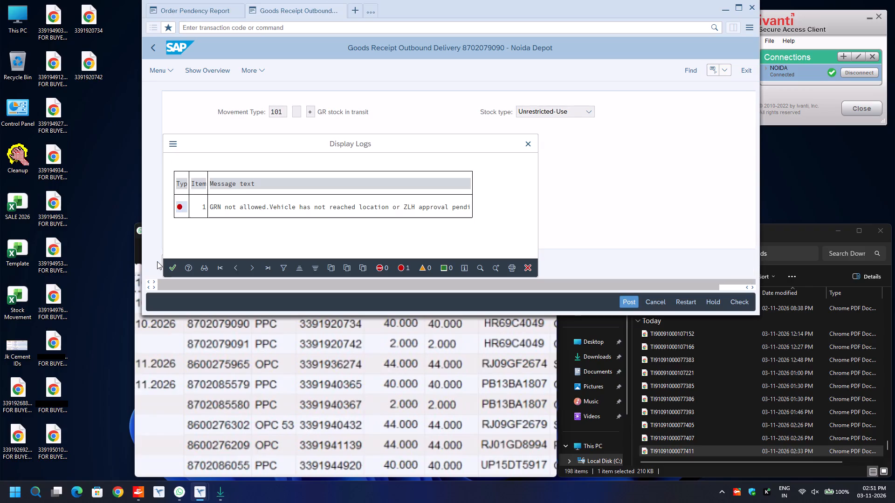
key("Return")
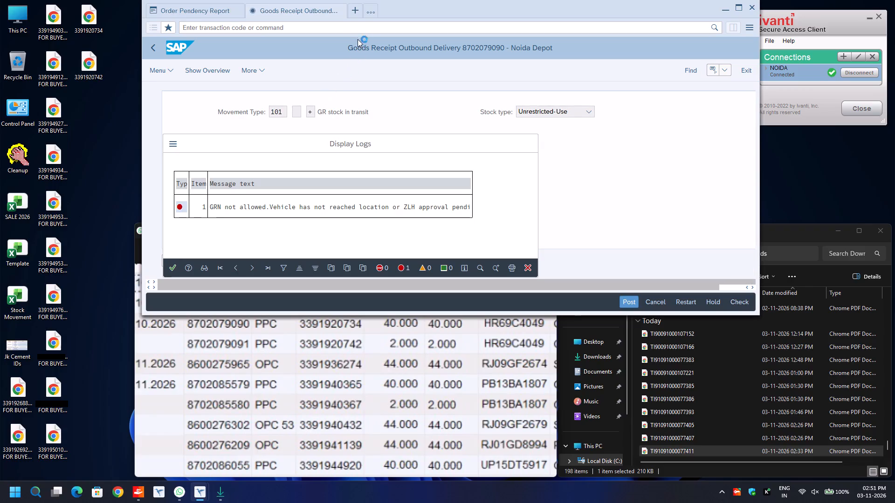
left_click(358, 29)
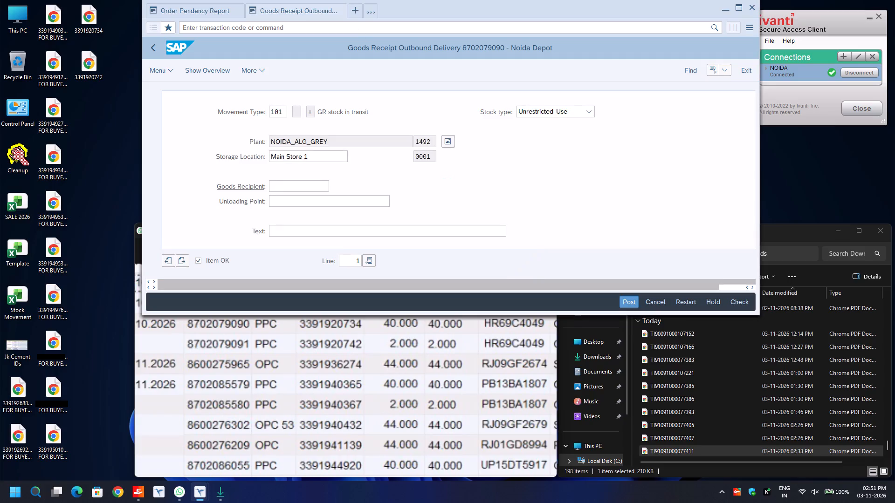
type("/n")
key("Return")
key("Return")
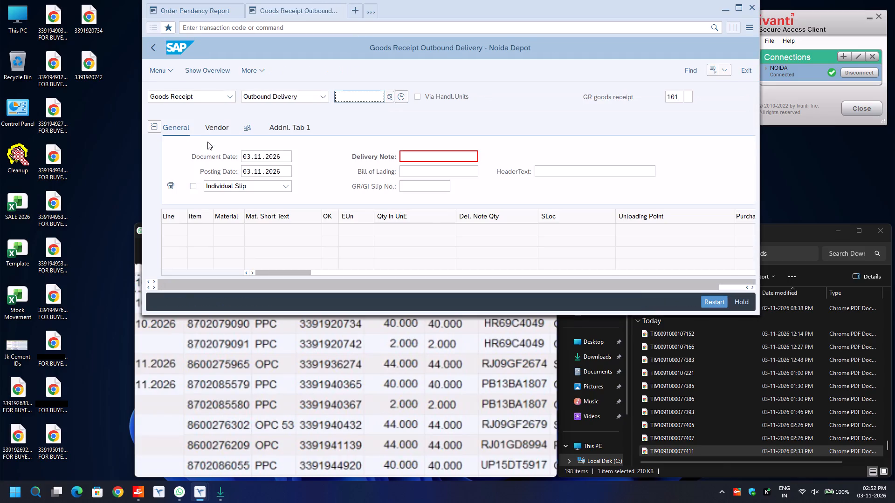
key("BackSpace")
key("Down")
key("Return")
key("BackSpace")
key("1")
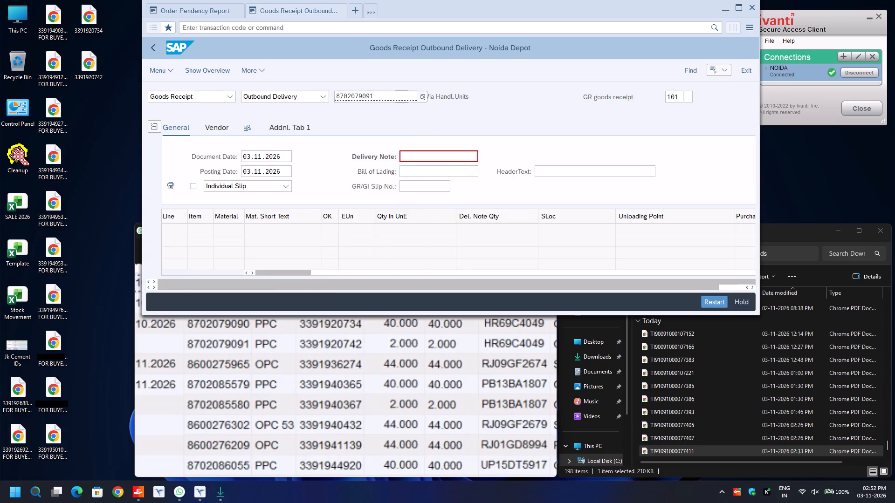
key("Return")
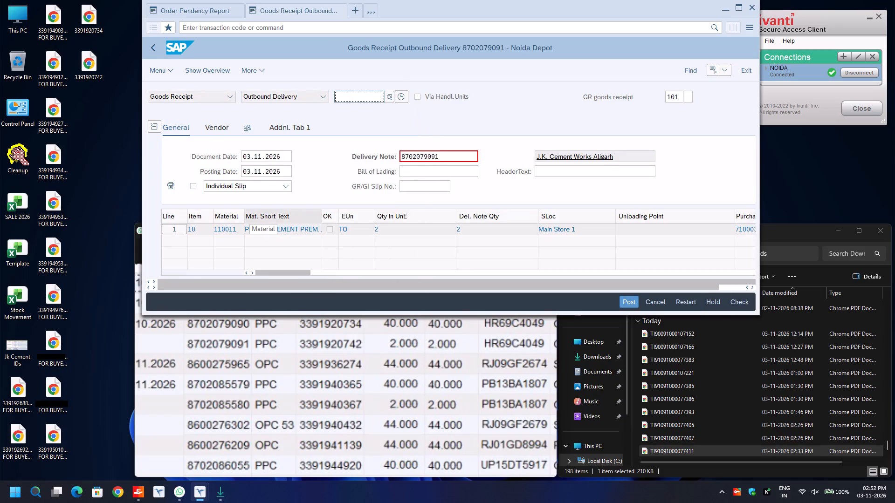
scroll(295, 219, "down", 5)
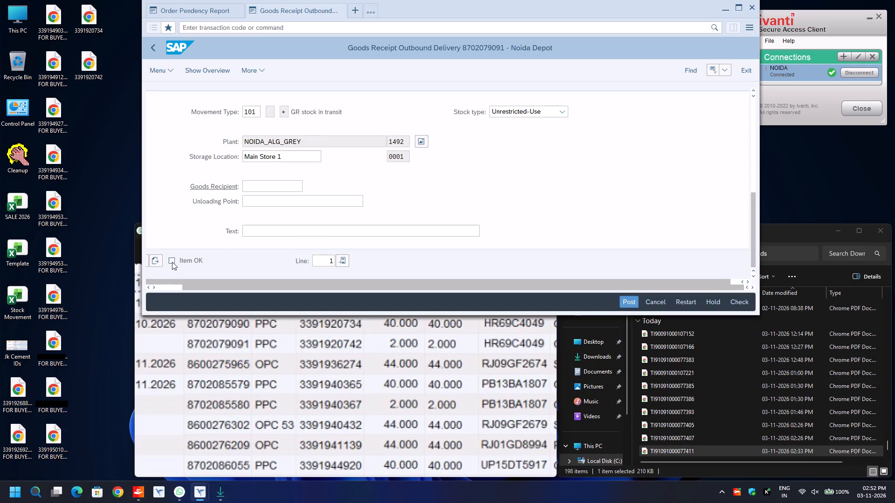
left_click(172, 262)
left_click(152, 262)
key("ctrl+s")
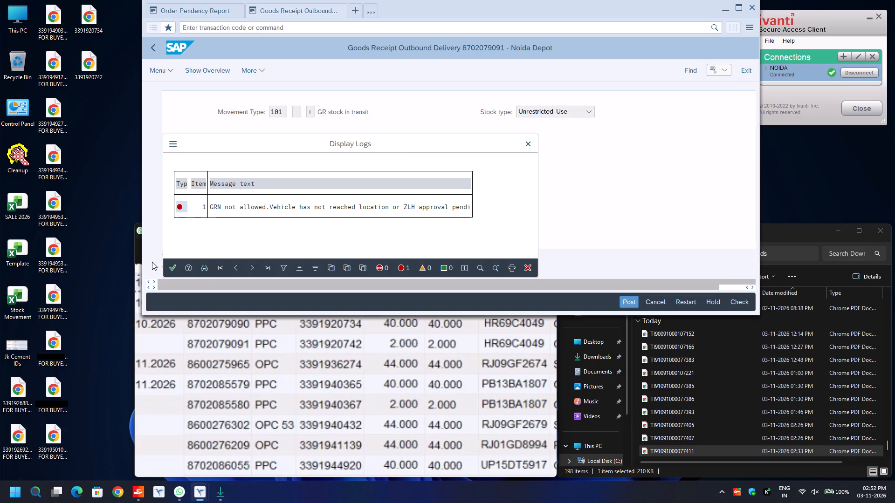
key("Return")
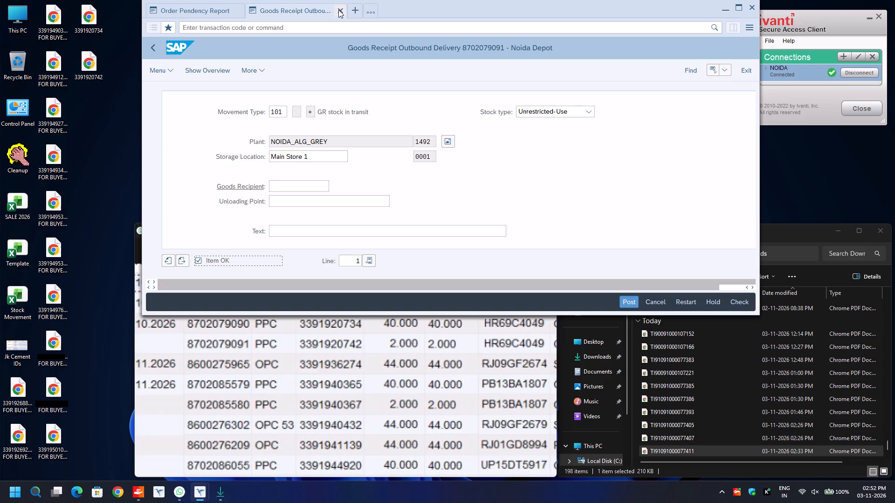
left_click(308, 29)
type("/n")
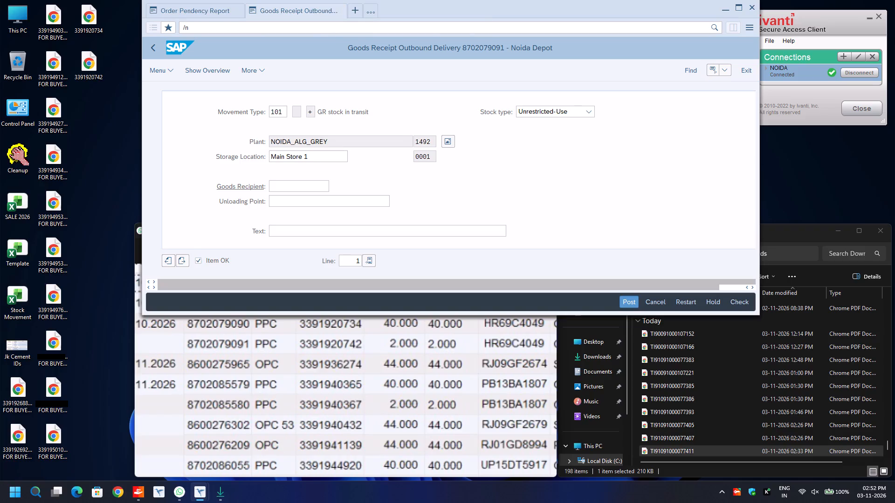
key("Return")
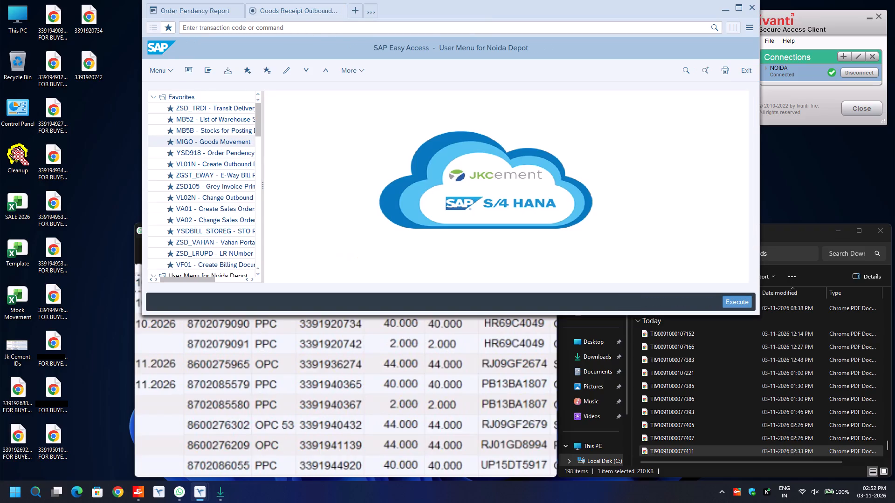
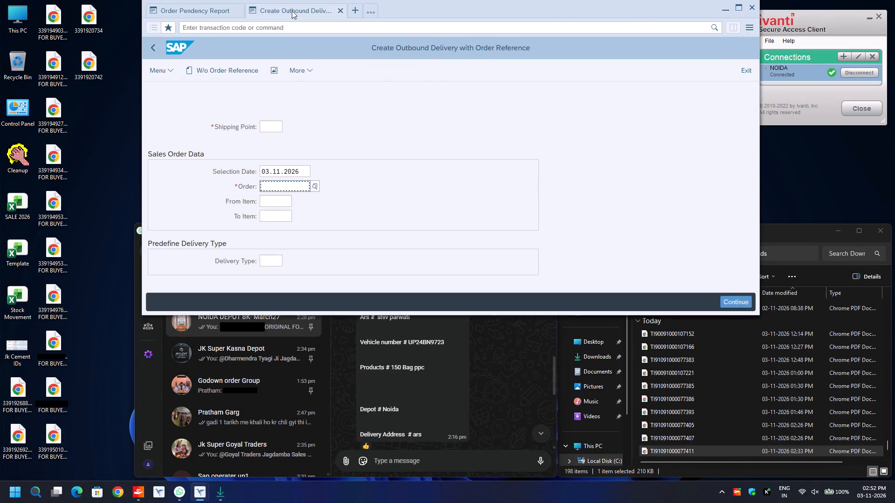
key("ctrl+v")
key("Up")
key("Up")
type("1492")
key("Return")
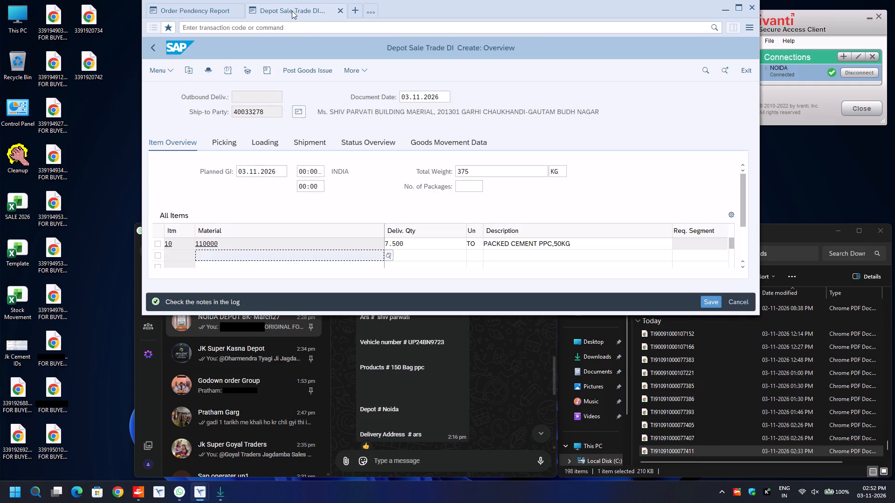
Enter picked quantity 7.500 and batch 1033-1492 for the cement item in the delivery's picking data.
left_click(229, 143)
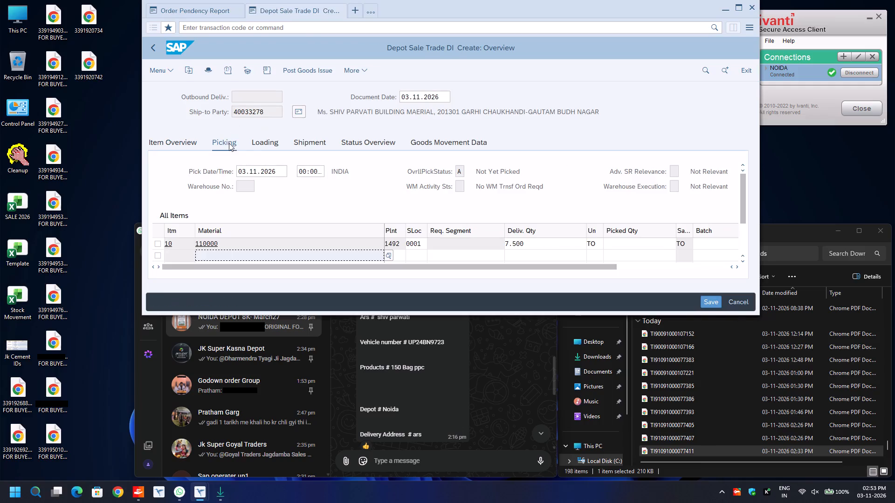
left_click(624, 242)
type("7.500")
key("Tab")
type("1033")
key("Down")
key("Down")
key("Return")
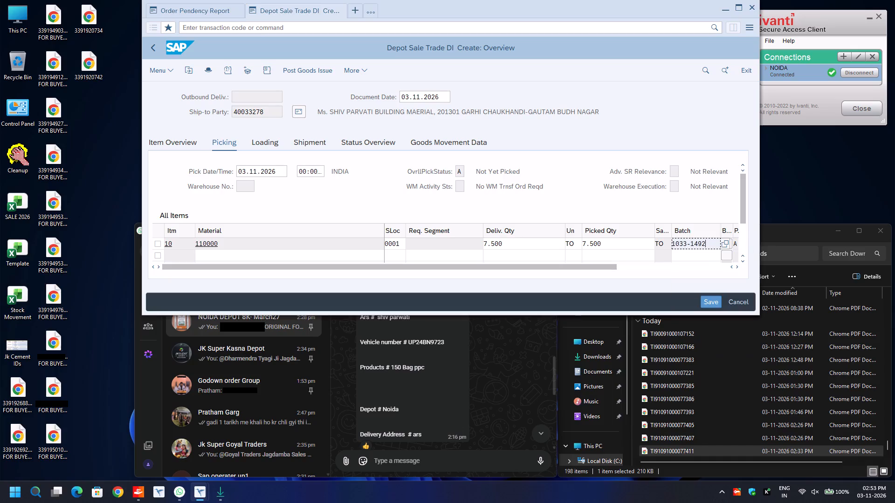
In the header's Additional Data 1, set the transport mode to ROAD and Road Transporter1 to 220000967.
key("F8")
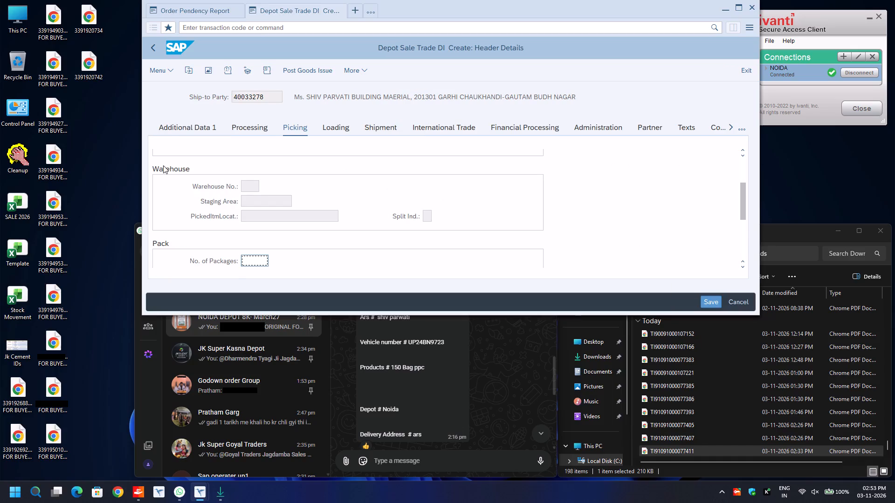
left_click(182, 127)
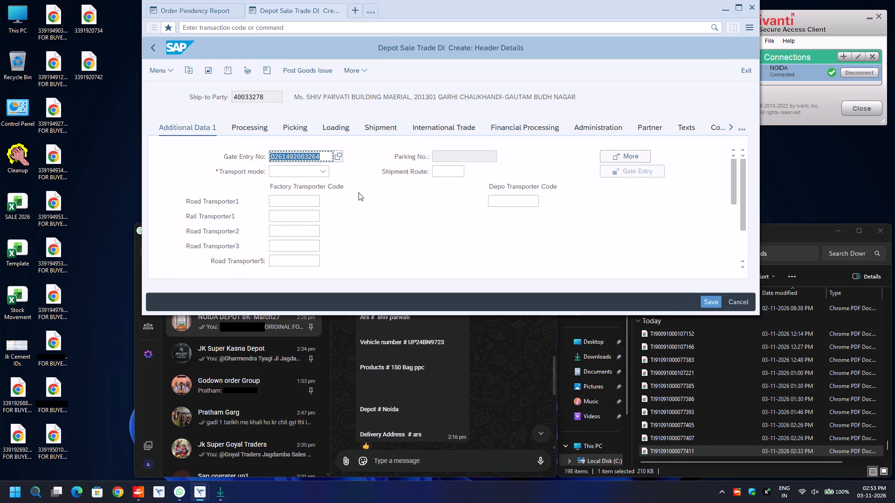
left_click(317, 169)
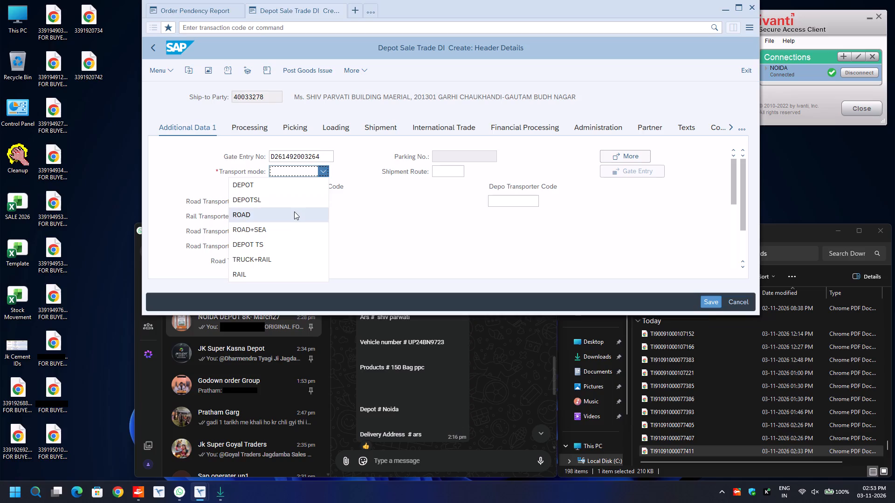
left_click(294, 211)
left_click(290, 203)
key("BackSpace")
key("Down")
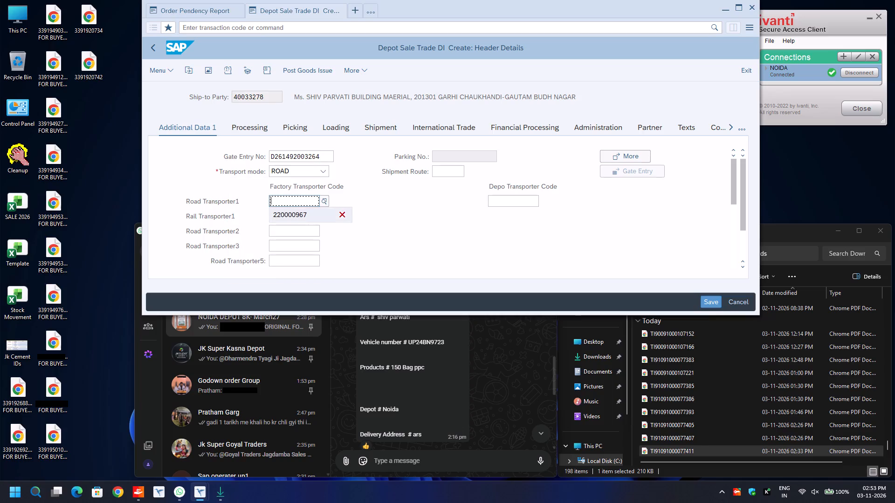
key("Return")
key("Return")
Set the E-Way Bill transport mode to Road and the distance to 30.
type("ro")
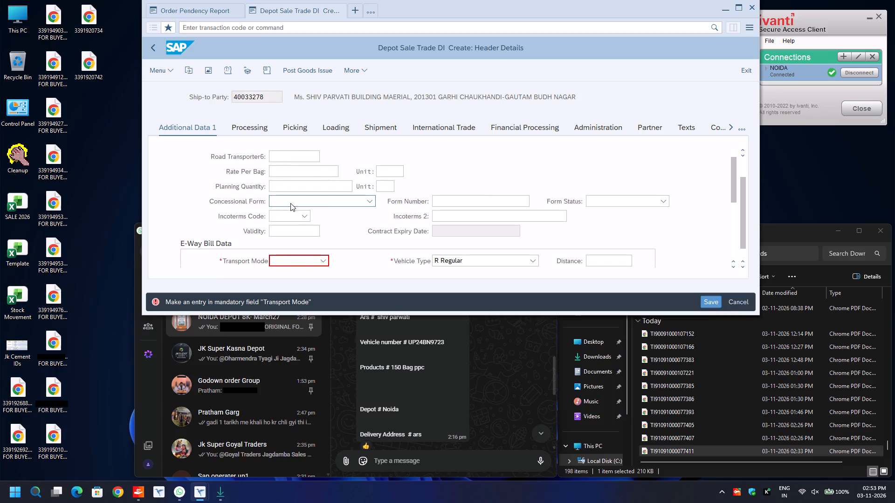
key("Tab")
key("Tab")
key("BackSpace")
key("Down")
key("Return")
key("Down")
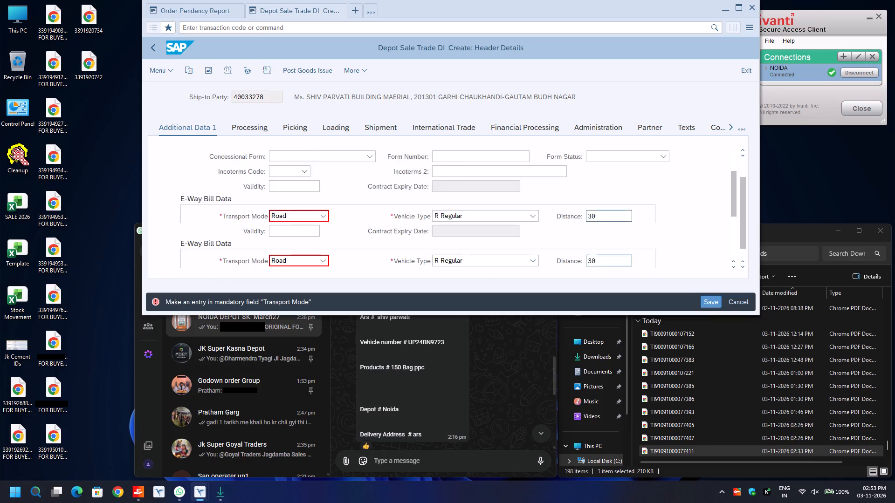
key("Down")
key("BackSpace")
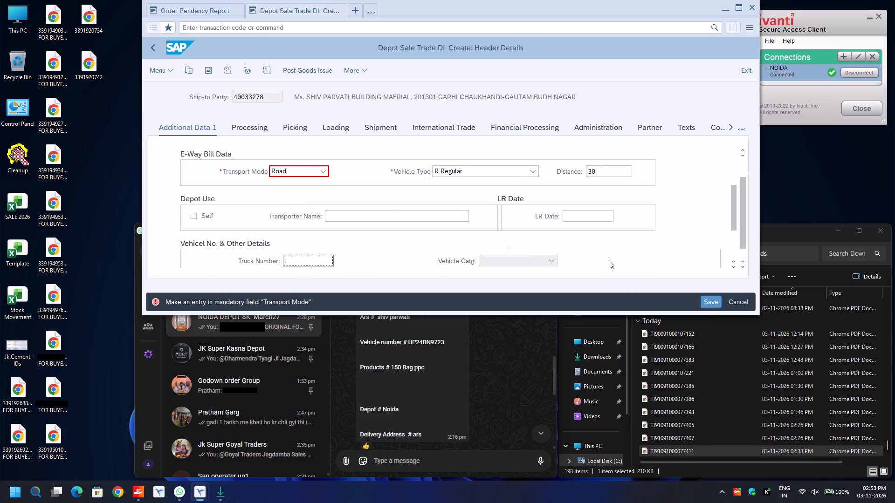
key("Down")
key("Down")
key("Down")
key("Down")
key("Down")
key("Down")
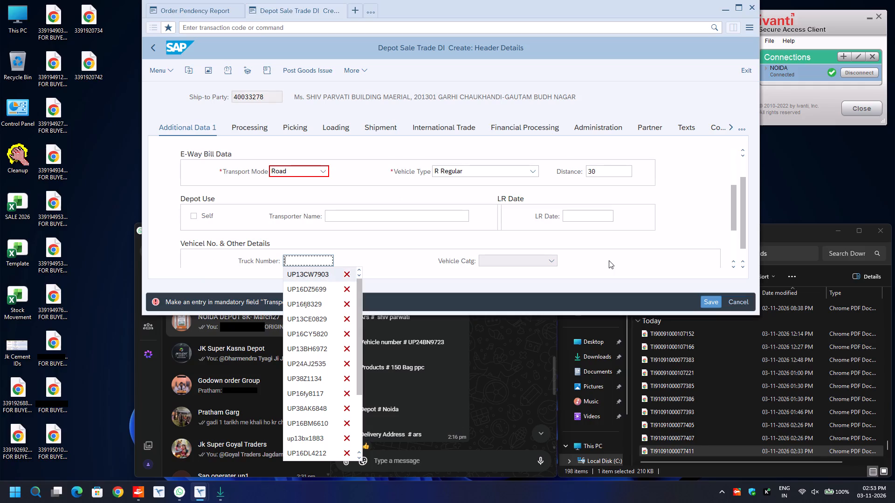
key("Down")
key("Down")
key("Down")
key("Down")
key("Down")
key("Down")
key("Down")
key("Down")
key("Down")
key("Down")
key("Down")
key("Down")
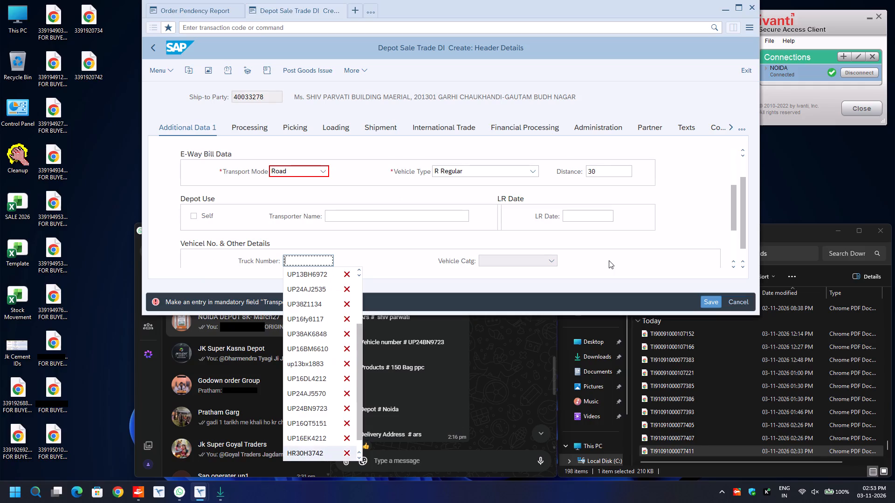
key("Down")
key("Down")
key("Down")
key("Down")
key("Down")
key("Down")
key("Down")
key("Down")
key("Down")
key("Down")
key("Down")
key("Down")
key("Down")
key("Down")
key("Down")
key("Down")
key("Down")
key("Down")
key("Down")
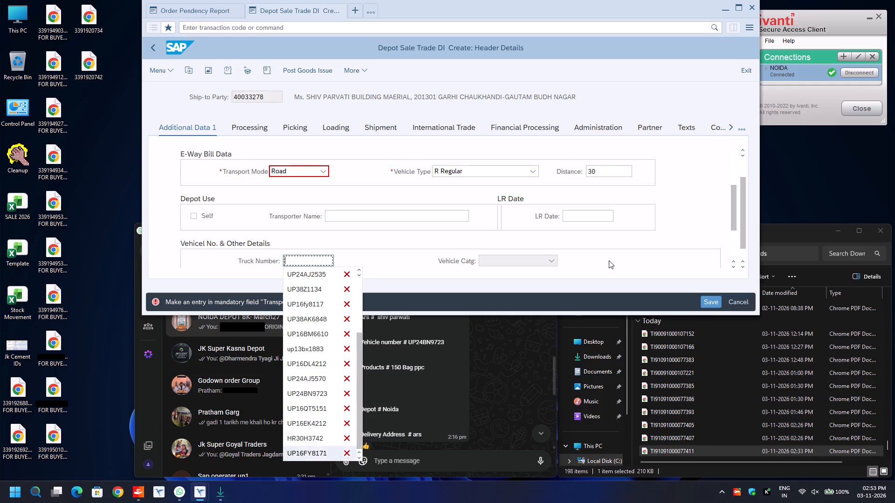
type("UP")
type("24")
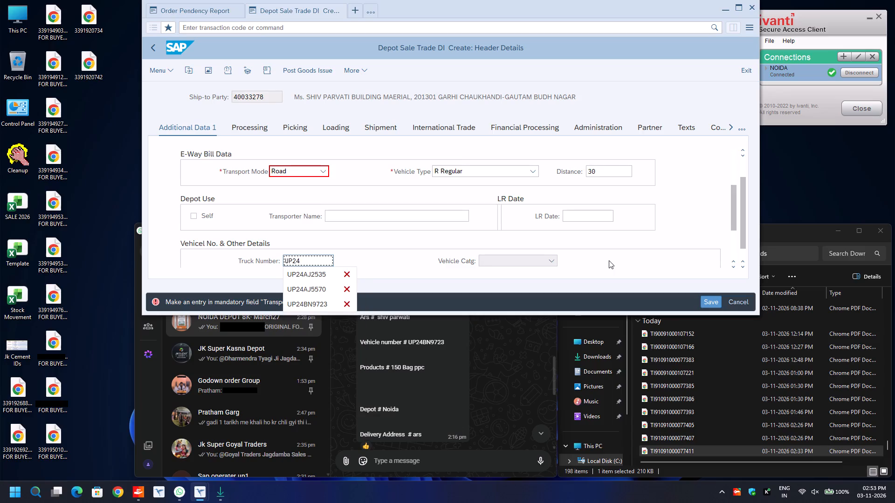
key("Down")
key("Down")
key("Down")
key("Return")
key("Tab")
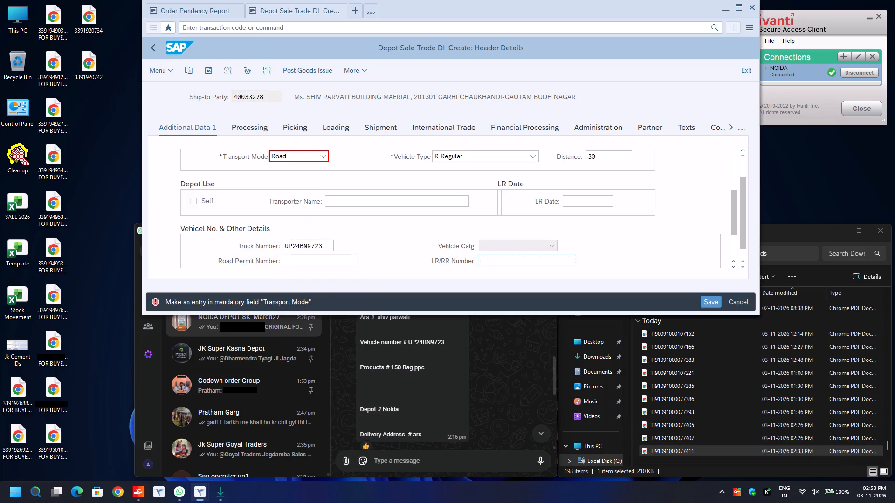
key("BackSpace")
key("Down")
key("Return")
Set the shipment route to ROUTE and post the goods issue for the delivery.
left_click(389, 128)
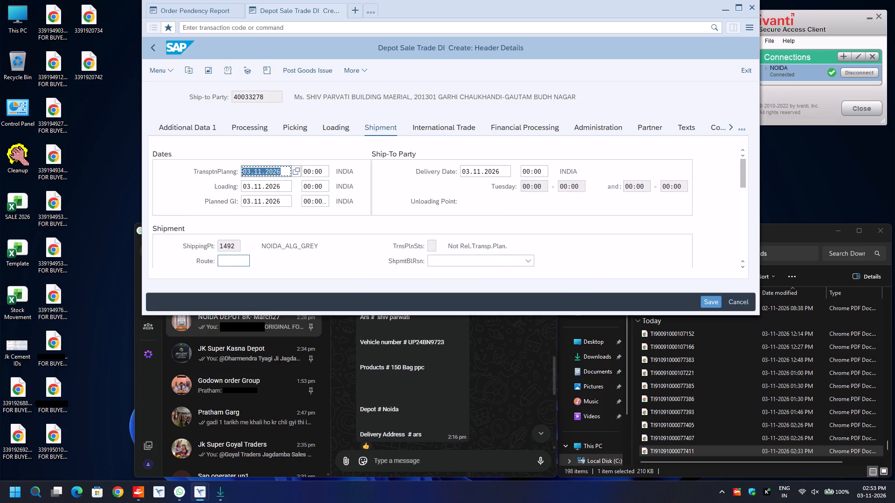
left_click(236, 257)
key("BackSpace")
key("Down")
key("Return")
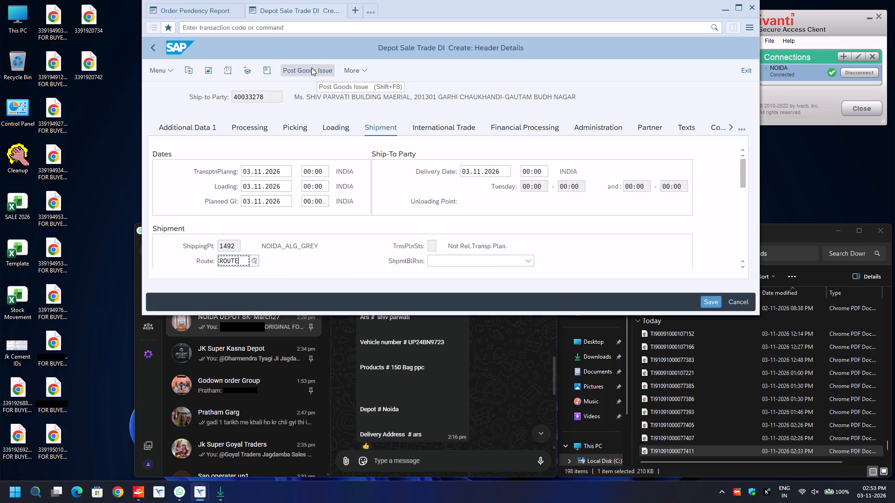
left_click(311, 68)
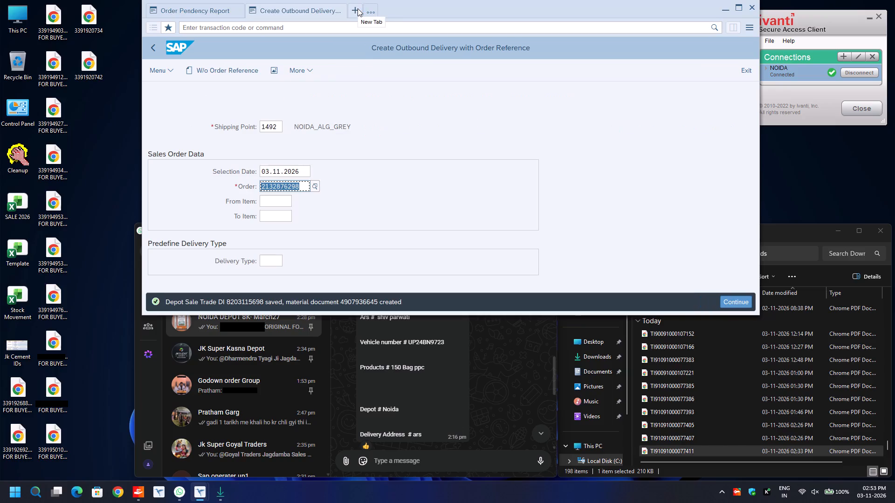
Open the ZGST_EWAY e-Document Cockpit in a new session and choose e-Invoice, process Sales and Distribution, and sales organization 1000.
left_click(358, 8)
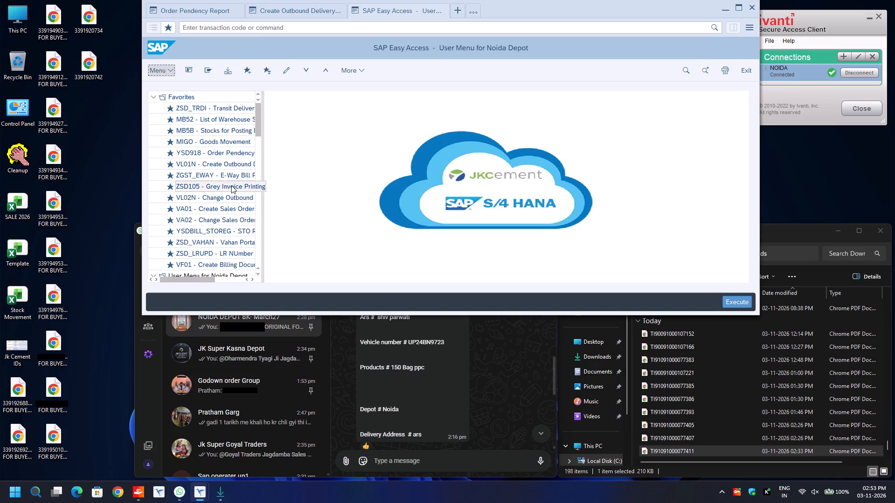
double_click(222, 178)
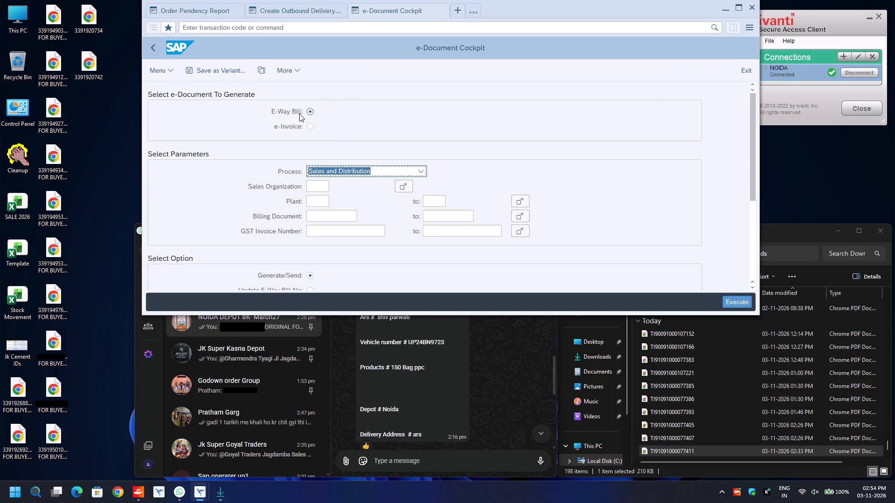
left_click(308, 126)
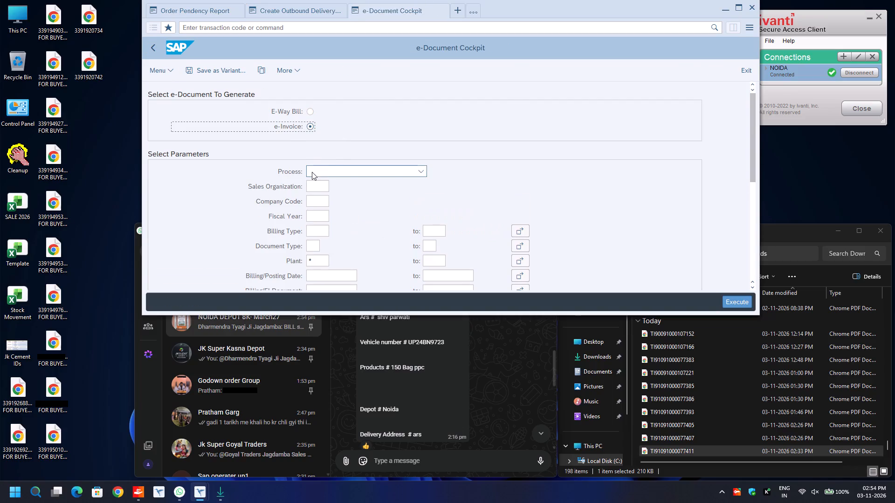
left_click(312, 172)
left_click(316, 184)
left_click(316, 184)
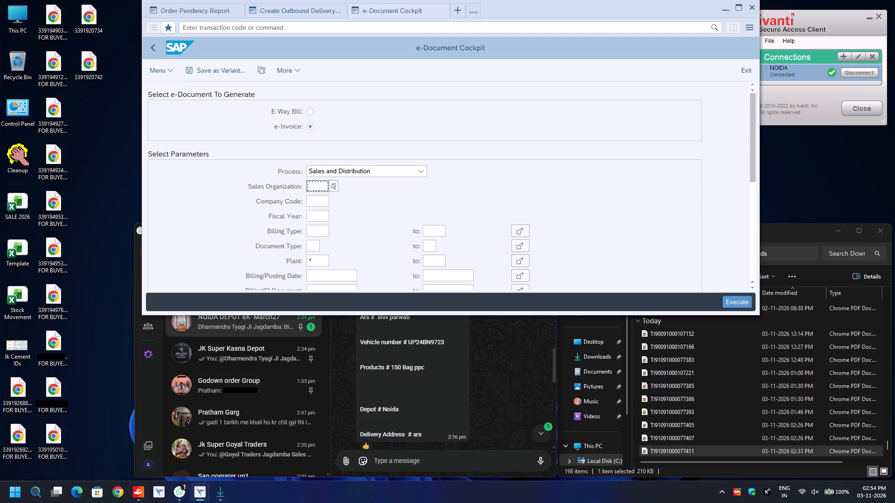
key("BackSpace")
key("Down")
key("Return")
Set the plant to 1492 and the billing/posting date to 03.11.2026.
left_click(324, 258)
key("BackSpace")
type("1492")
key("Return")
key("Down")
key("BackSpace")
key("Down")
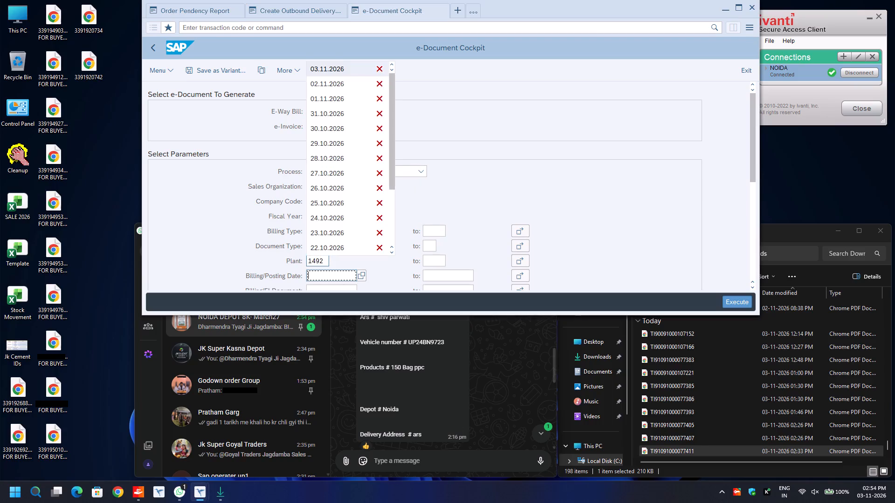
key("Return")
Choose the Status Report and e-Invoice with E-Way Bill options and run the report.
scroll(324, 258, "down", 6)
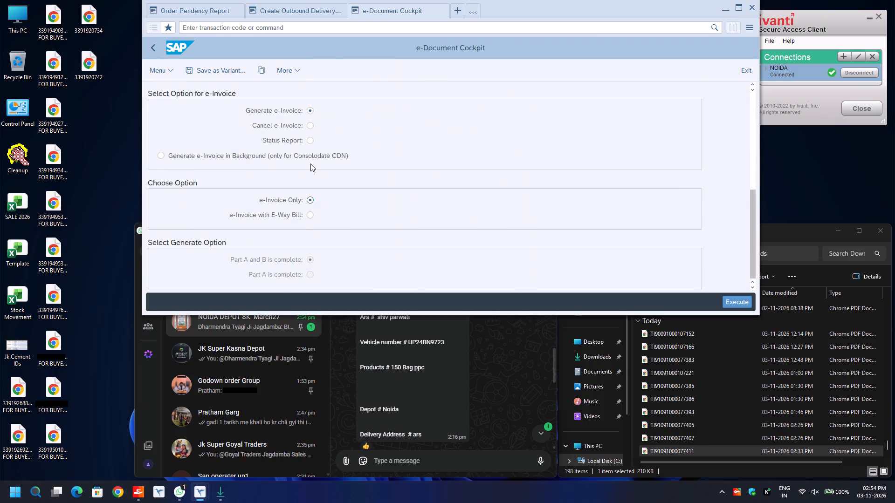
left_click(308, 141)
left_click(305, 218)
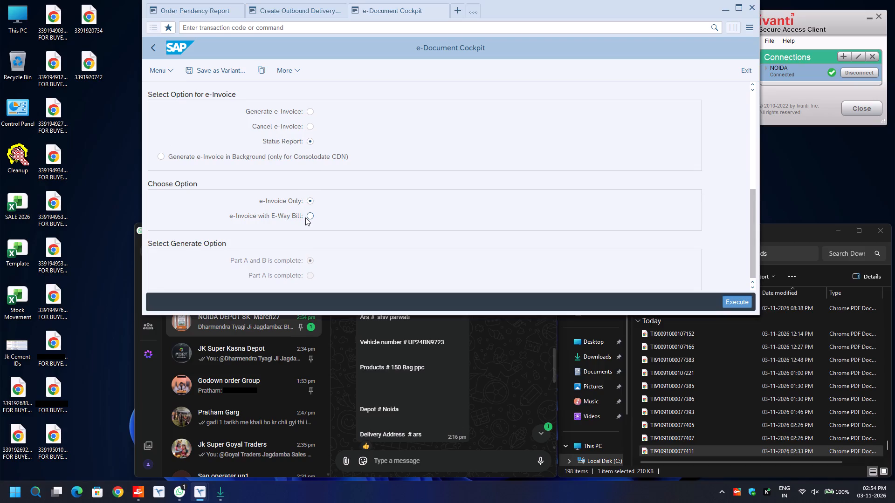
key("F8")
scroll(310, 184, "down", 6)
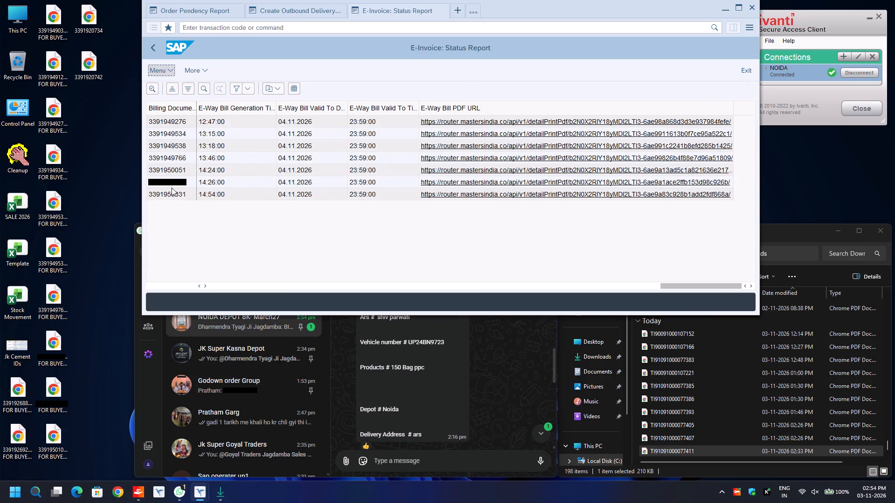
left_click(162, 193)
key("ctrl+y")
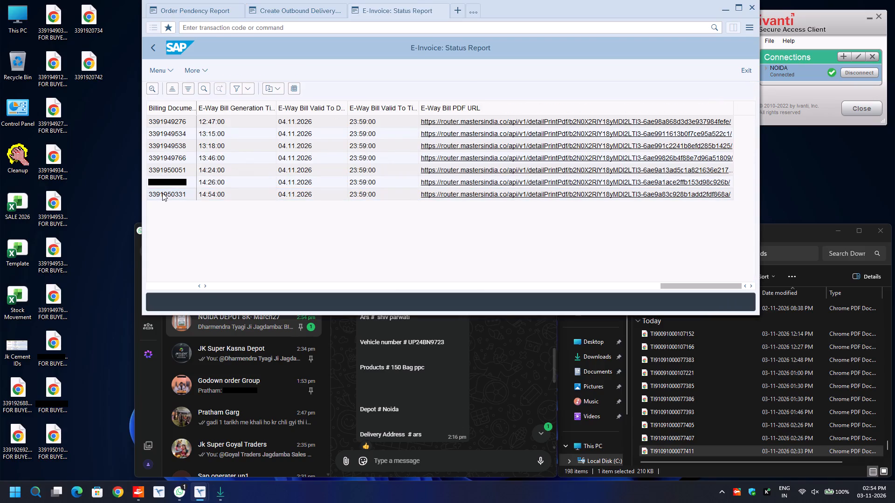
key("ctrl+c")
key("ctrl+n")
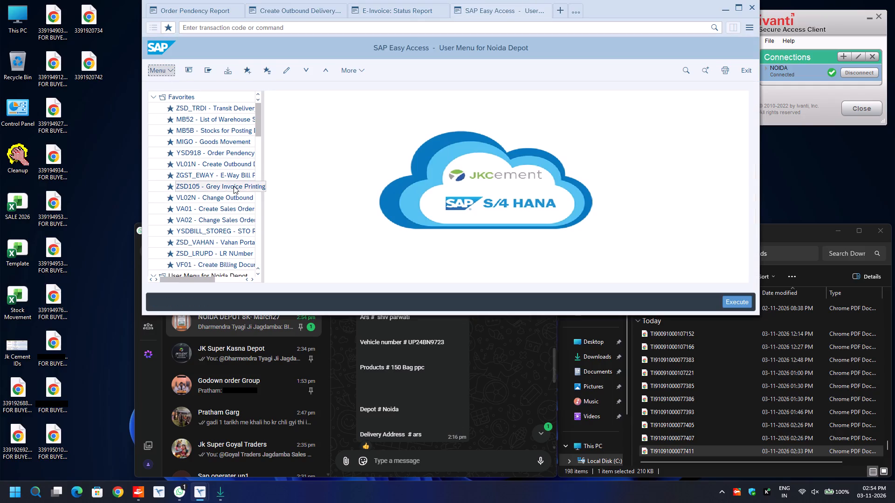
double_click(220, 187)
key("ctrl+v")
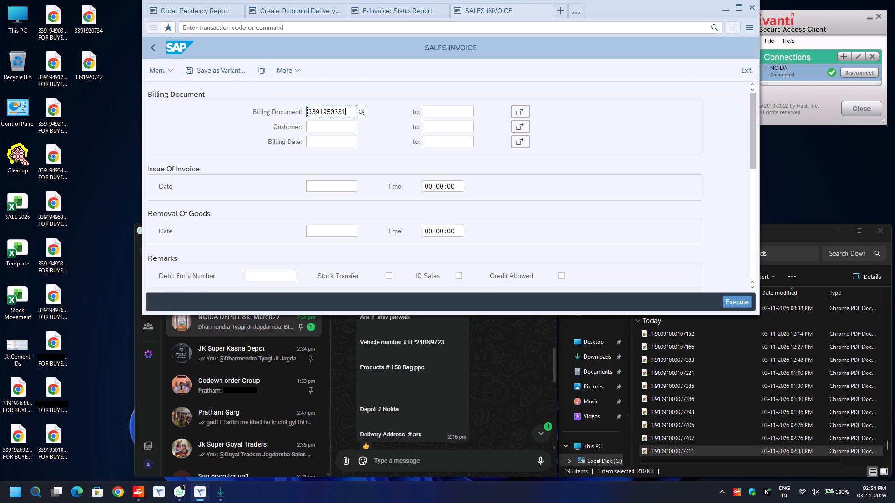
Choose A4 Page Print, Digitally Signed and Add New Signature with the Download option, and execute the sales invoice output.
scroll(220, 187, "down", 8)
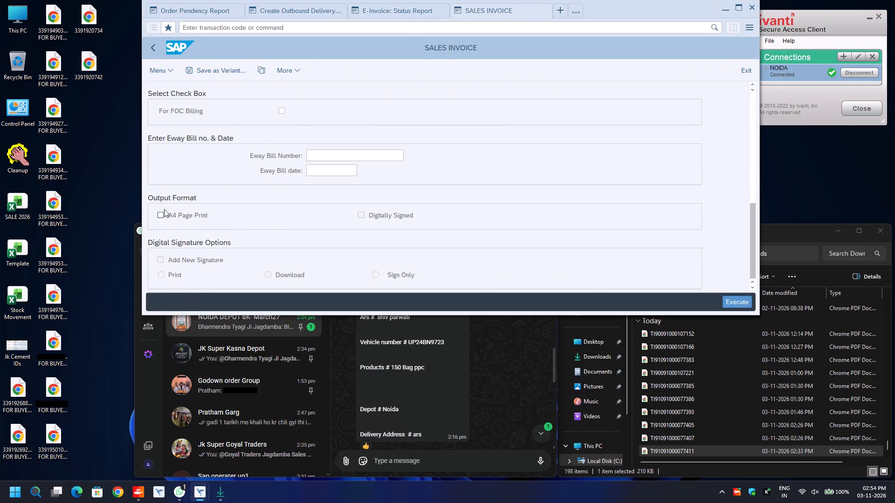
left_click(162, 211)
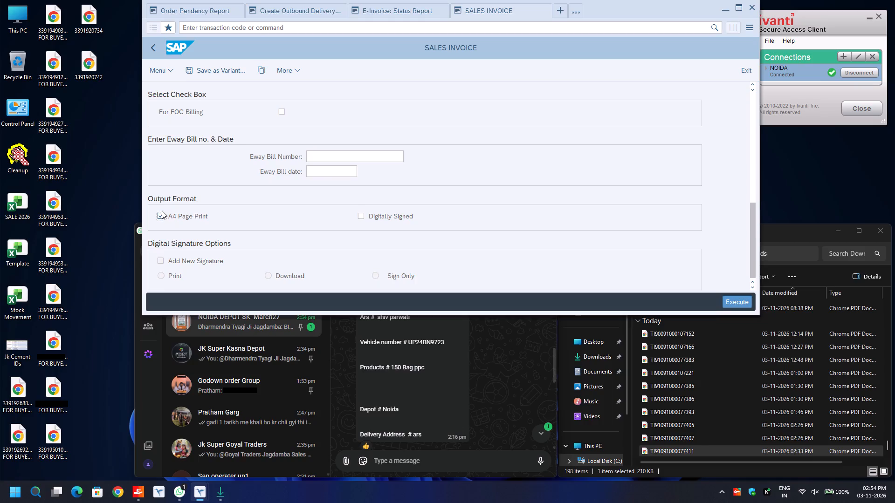
key("Tab")
key("space")
key("Tab")
key("space")
key("Tab")
key("Right")
key("F8")
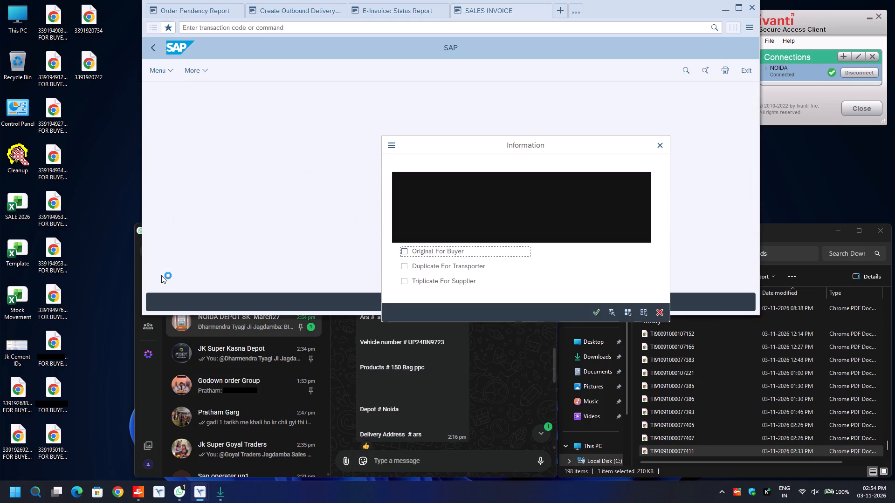
Select the Original For Buyer copy and confirm the invoice output.
key("space")
key("Return")
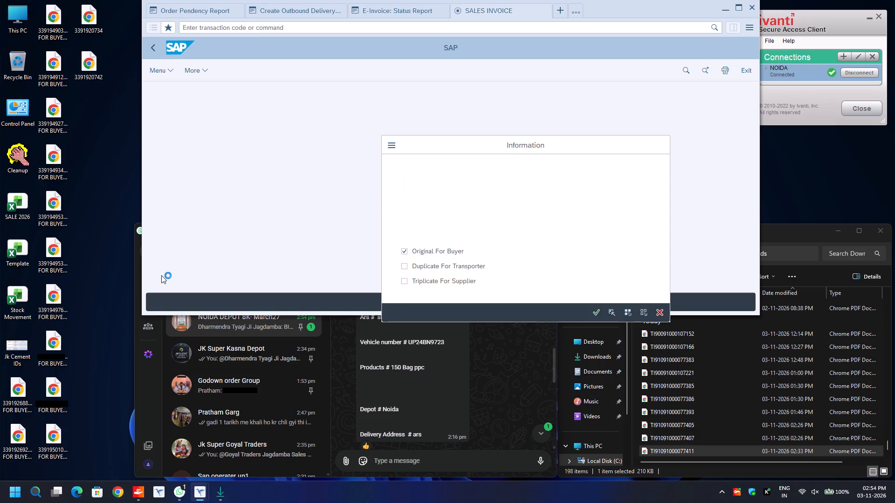
left_click(422, 9)
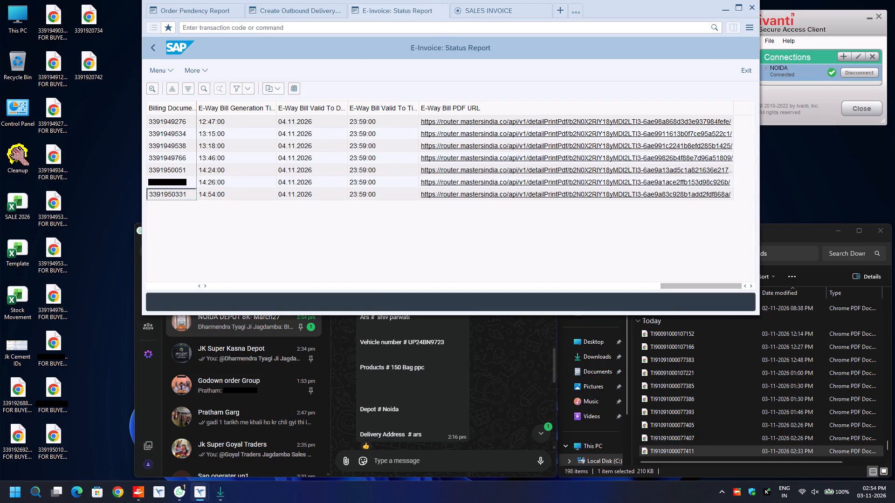
left_click(516, 192)
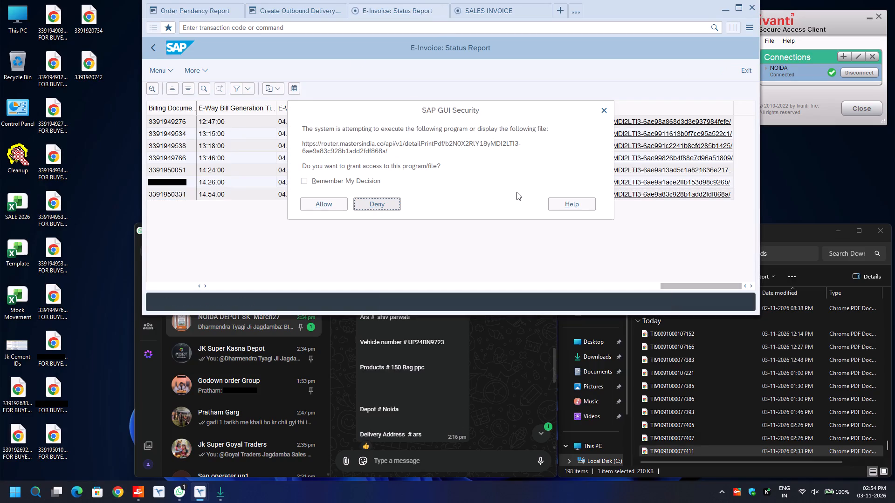
key("Left")
key("Return")
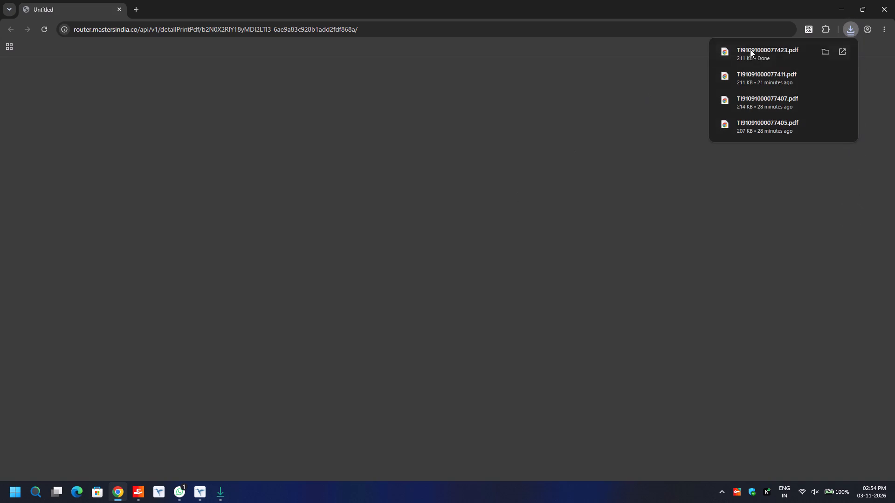
Show the downloaded TI91091000077423.pdf in its folder and restore the browser window down from full screen.
left_click(824, 50)
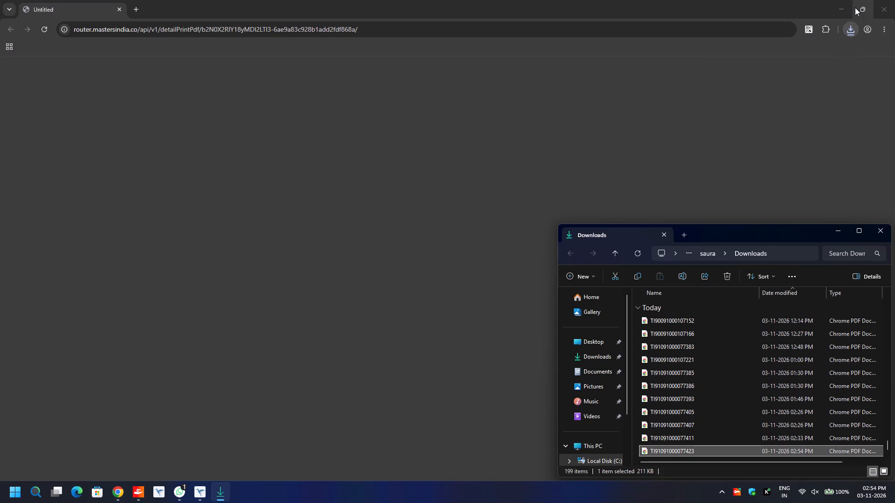
left_click(855, 7)
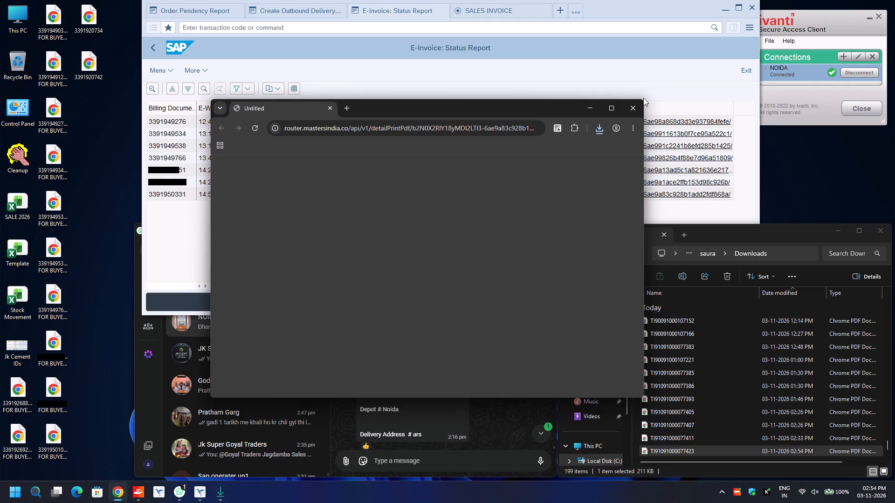
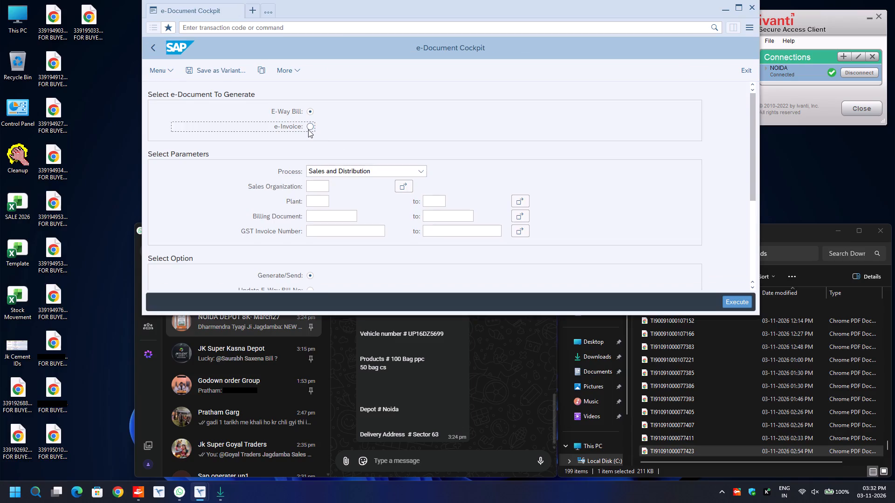
Choose the Sales and Distribution process for the e-Invoice selection and set the sales organization to 1000.
left_click(318, 172)
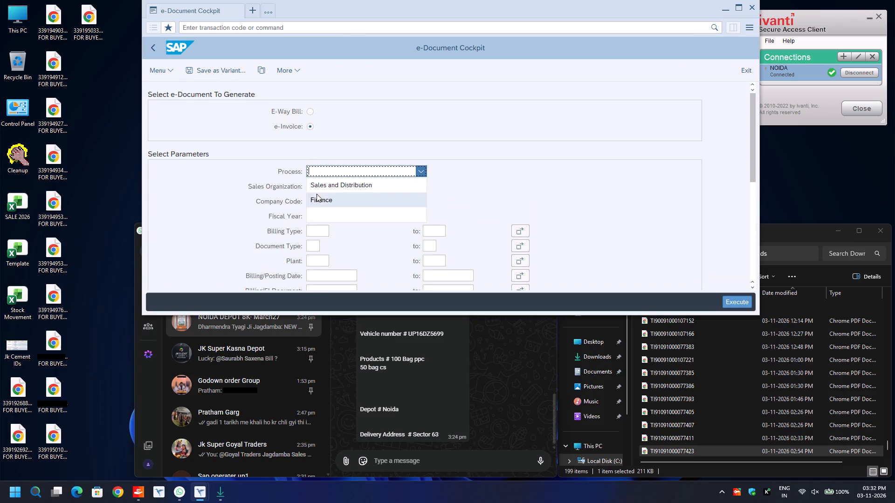
left_click(315, 185)
left_click(315, 185)
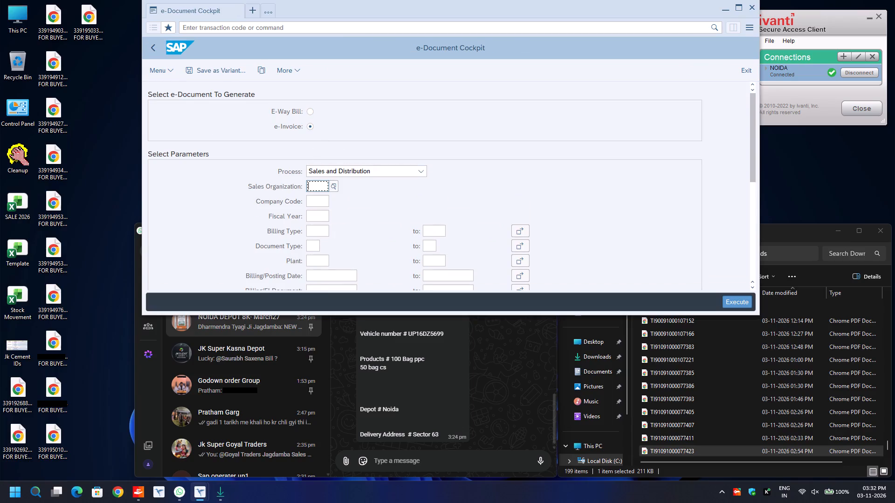
key("BackSpace")
key("Down")
key("Return")
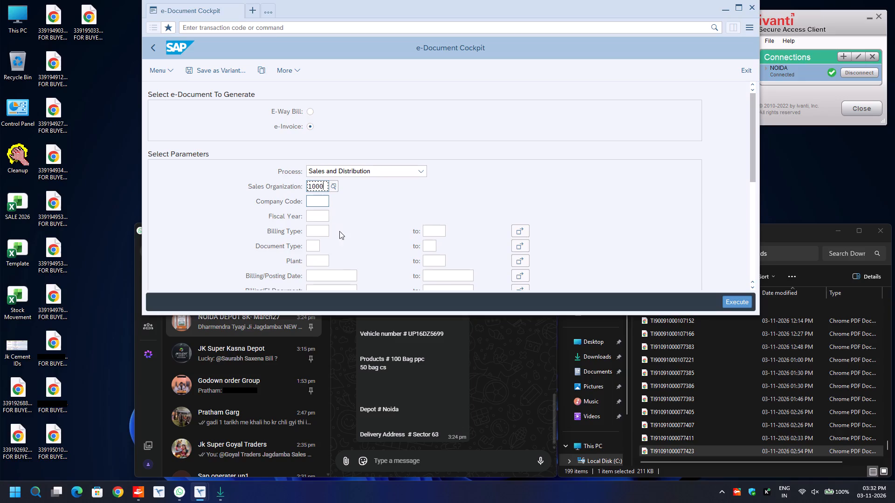
Enter plants 1071, 1492, 8134 and 8135 as single values in the plant selection and apply them.
left_click(520, 260)
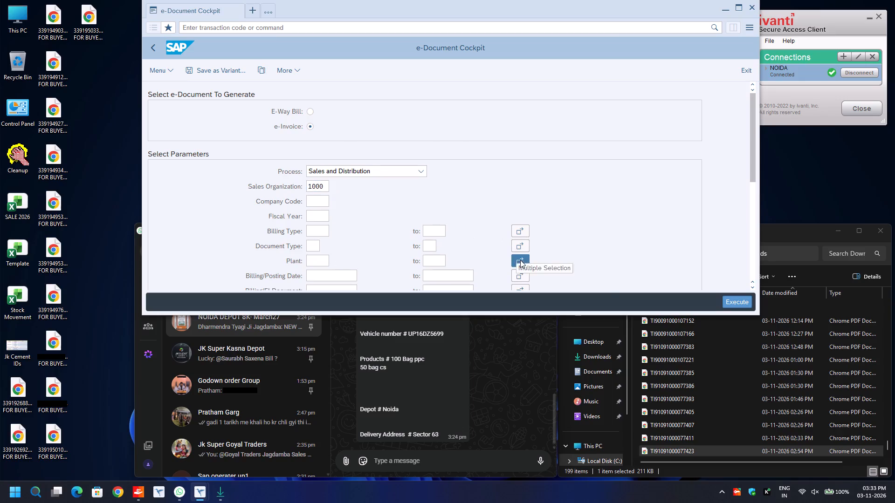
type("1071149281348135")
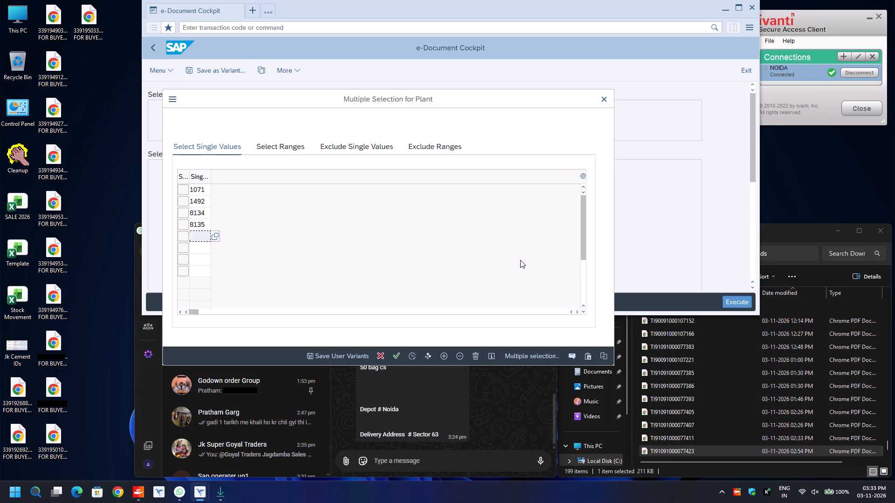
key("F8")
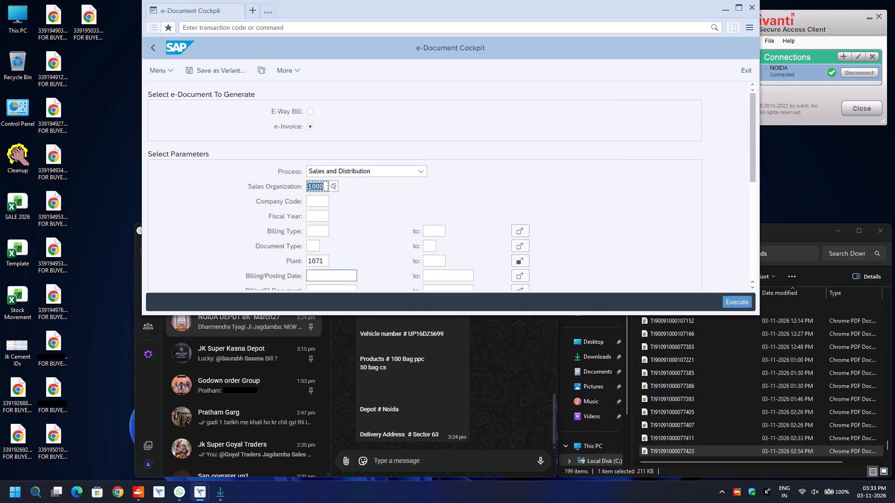
Set the Billing/Posting Date to 03.11.2026.
left_click(327, 278)
key("BackSpace")
key("Down")
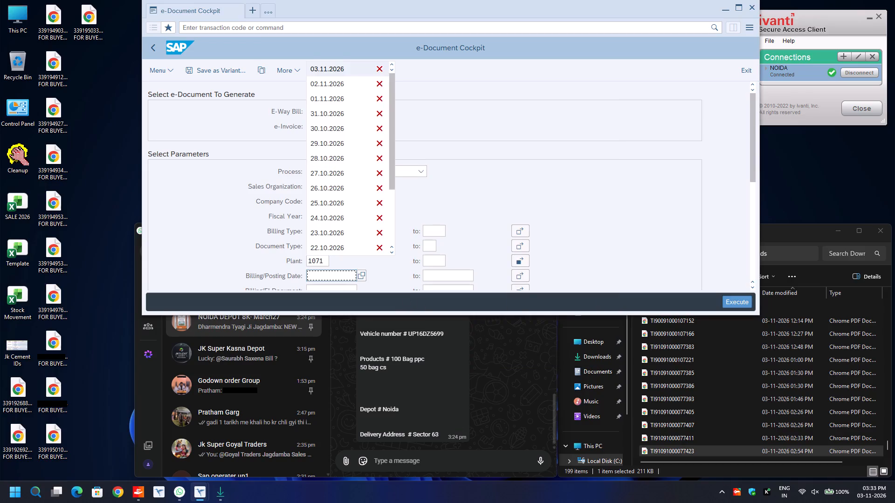
key("Return")
Choose Status Report and e-Invoice with E-Way Bill, and execute the e-invoice report.
scroll(327, 278, "down", 12)
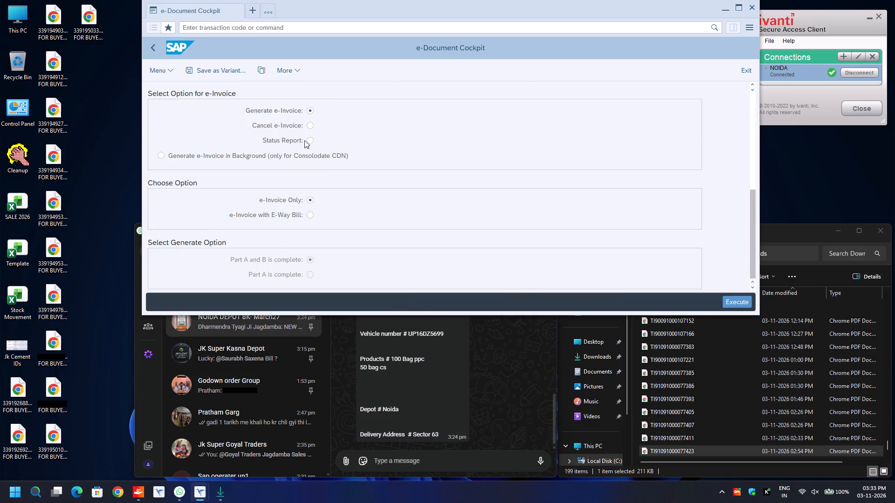
left_click(307, 143)
left_click(312, 214)
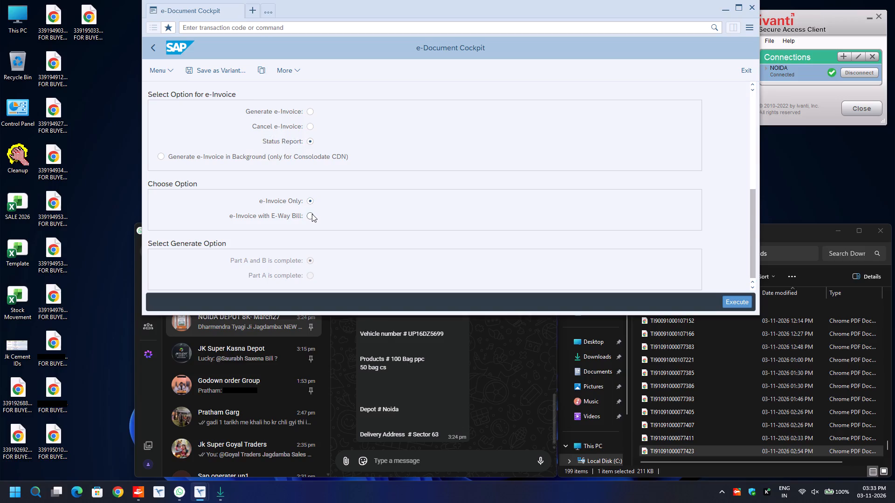
left_click(736, 302)
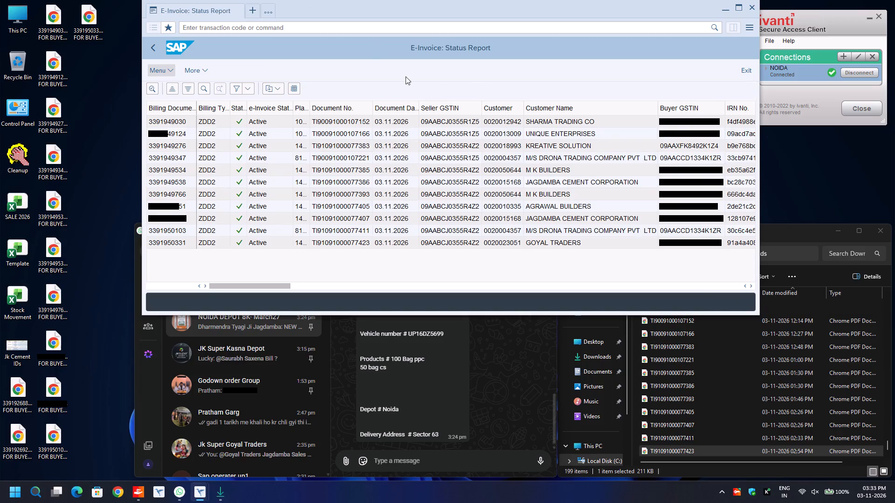
Open the filter for the Customer column of the e-invoice status report.
left_click(493, 110)
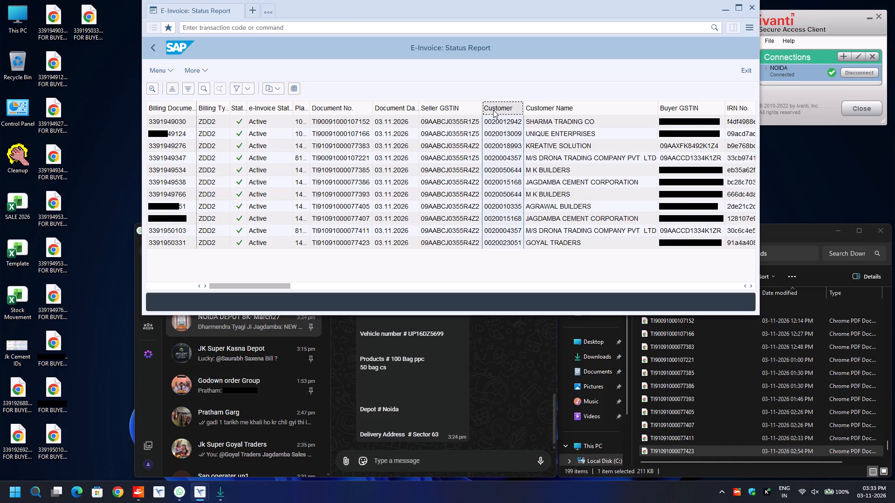
left_click_drag(236, 89, 242, 88)
Fill the Customer filter criterion of the e-invoice status report with a previously used entry.
key("BackSpace")
key("Down")
key("Return")
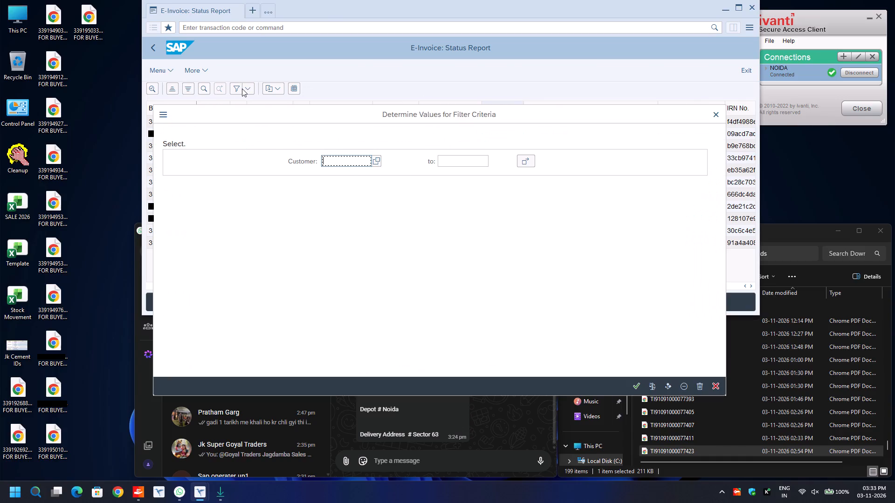
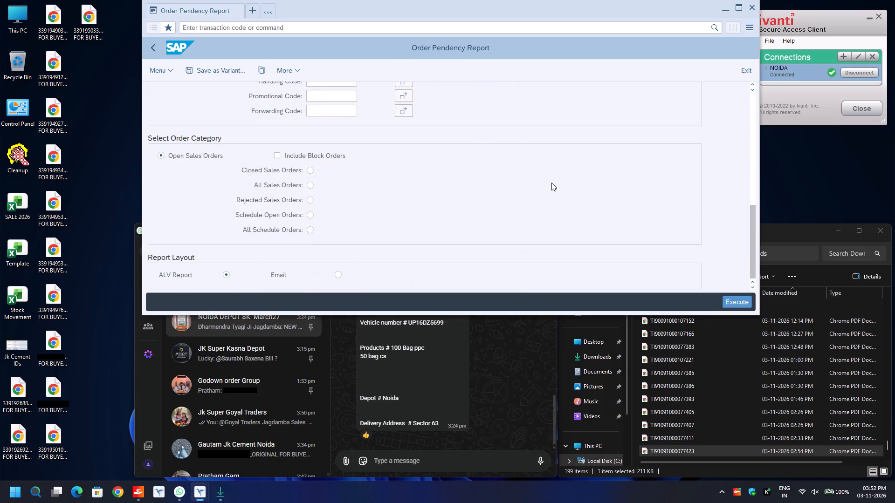
Choose Schedule Open Orders as the order category and execute the Order Pendency Report.
left_click(311, 216)
left_click(742, 300)
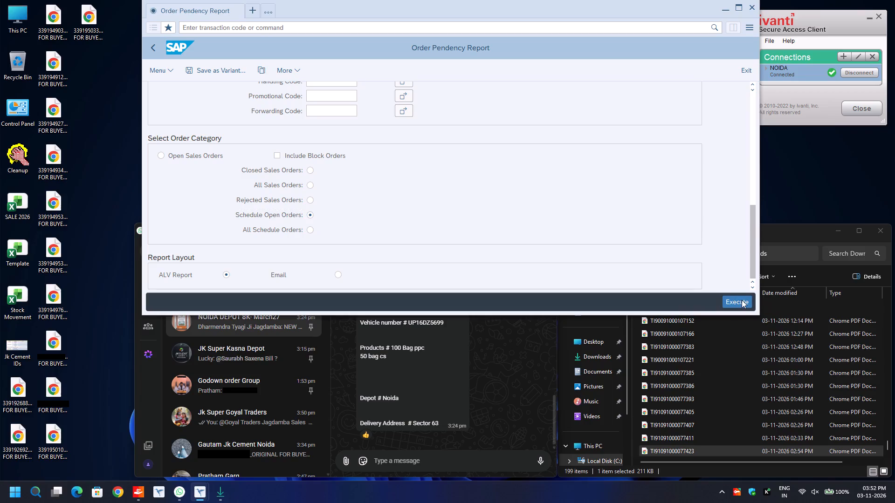
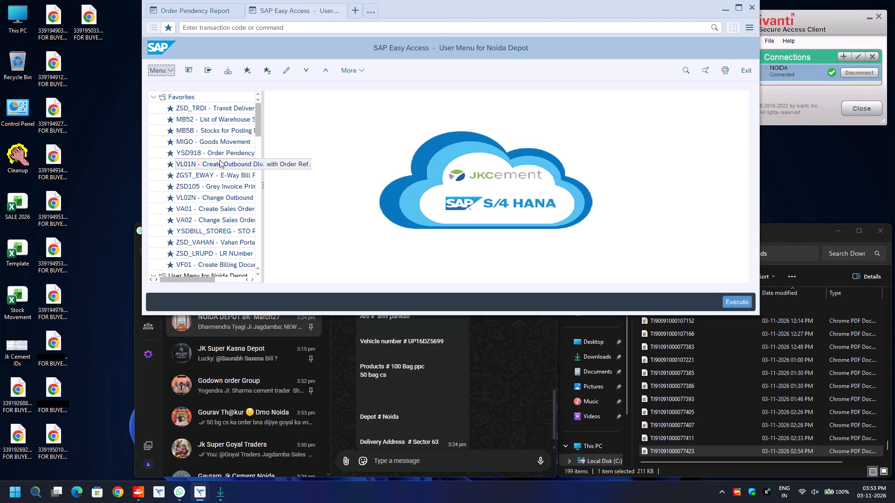
double_click(212, 163)
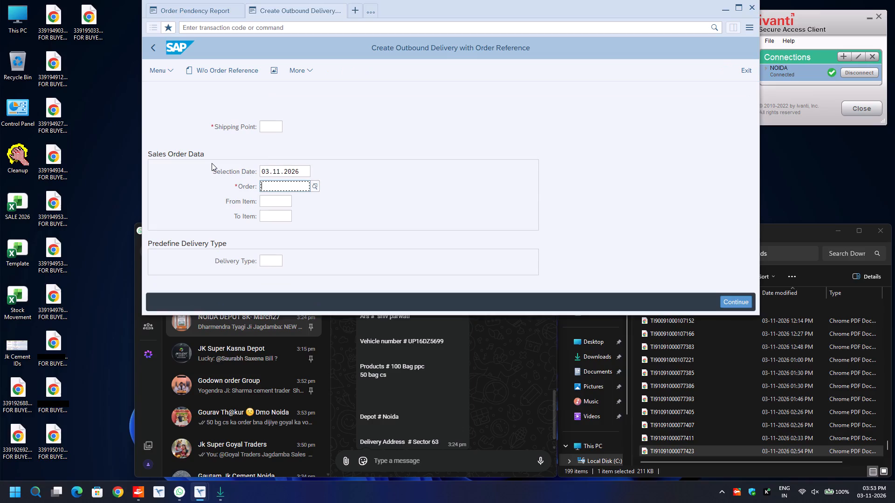
key("ctrl+v")
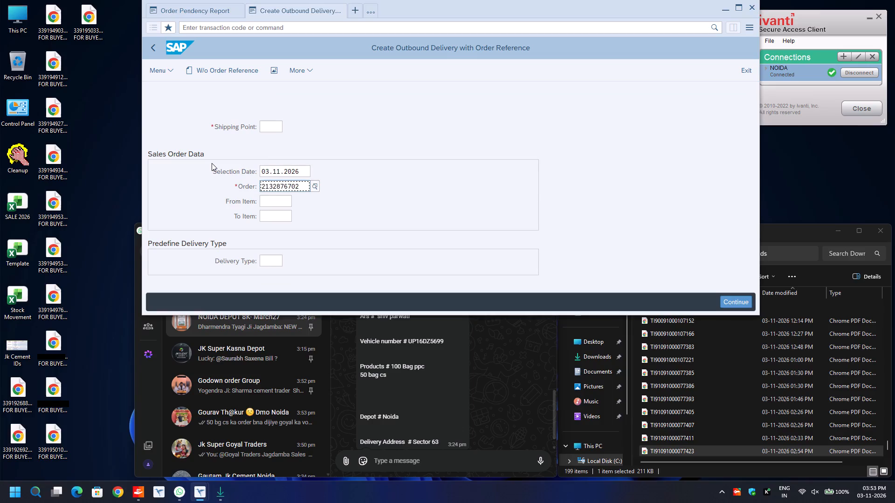
key("Up")
key("Up")
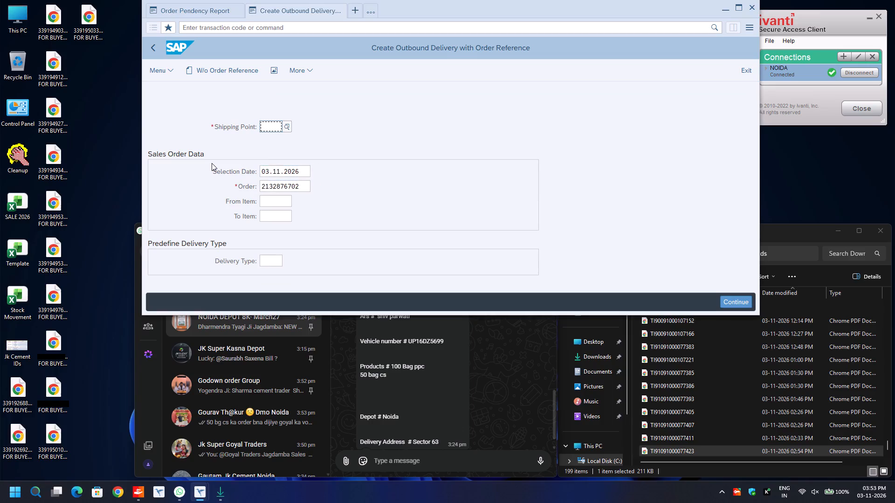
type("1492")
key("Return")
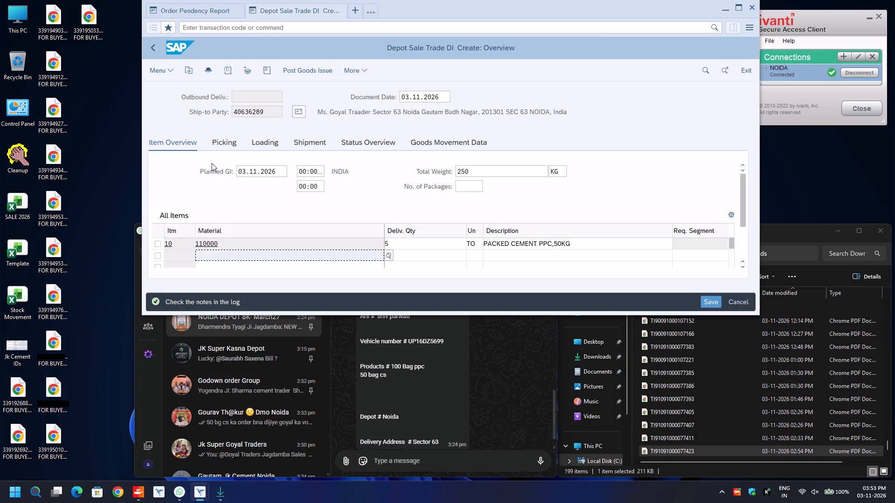
In the delivery's picking data, enter picked quantity 5 and batch 1033-1492 for item 10, material 110000.
left_click(212, 163)
left_click(225, 141)
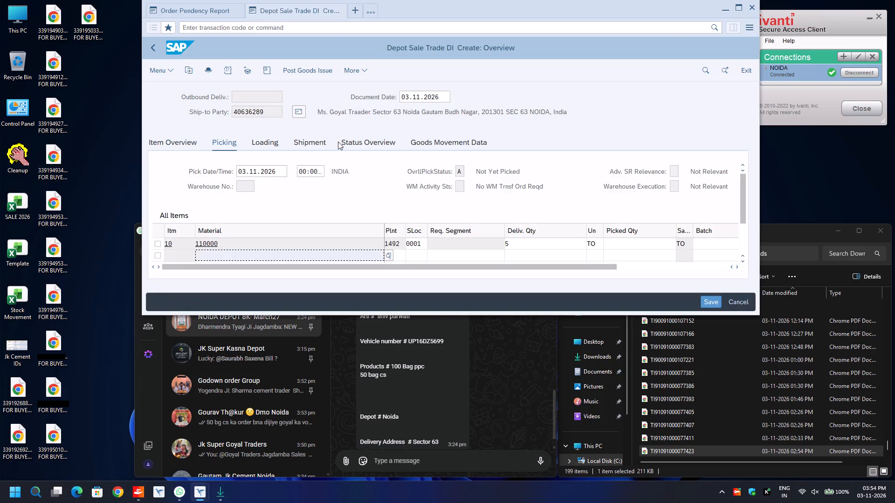
left_click(626, 244)
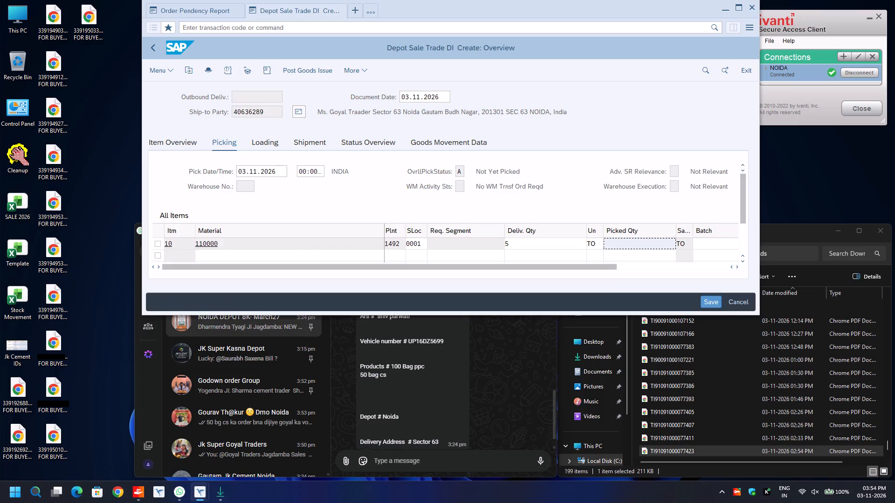
key("5")
key("Tab")
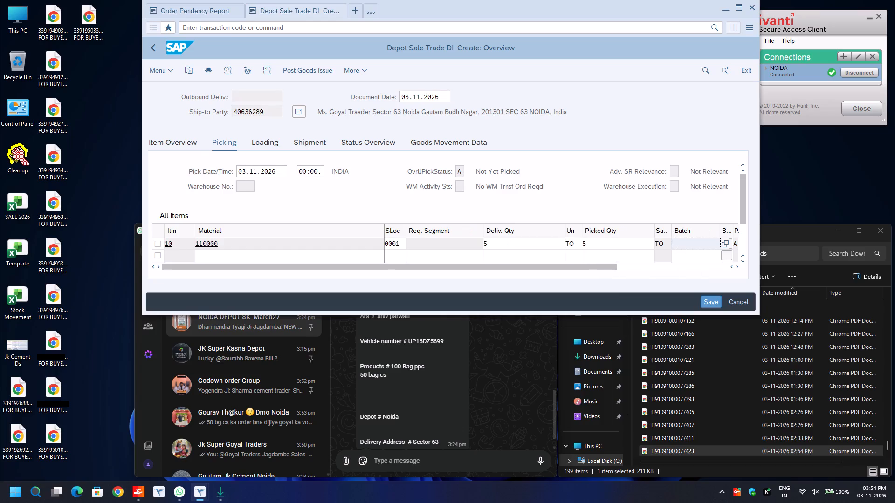
type("1033")
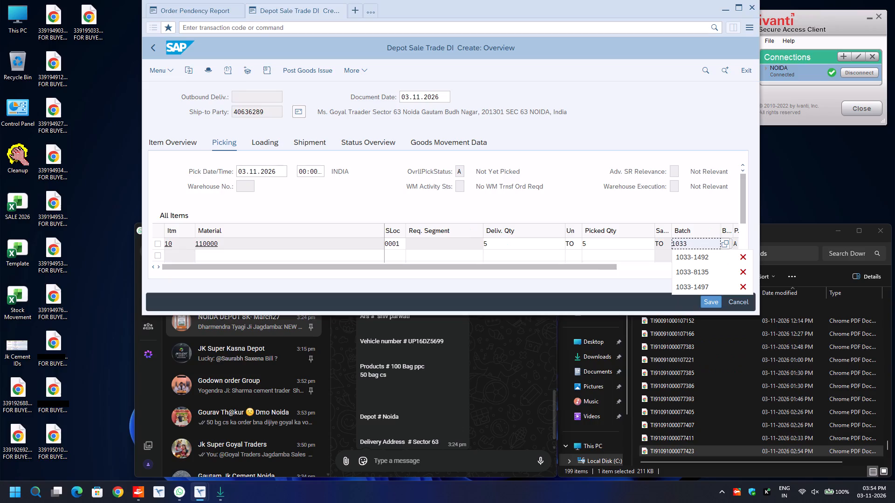
key("Down")
key("Return")
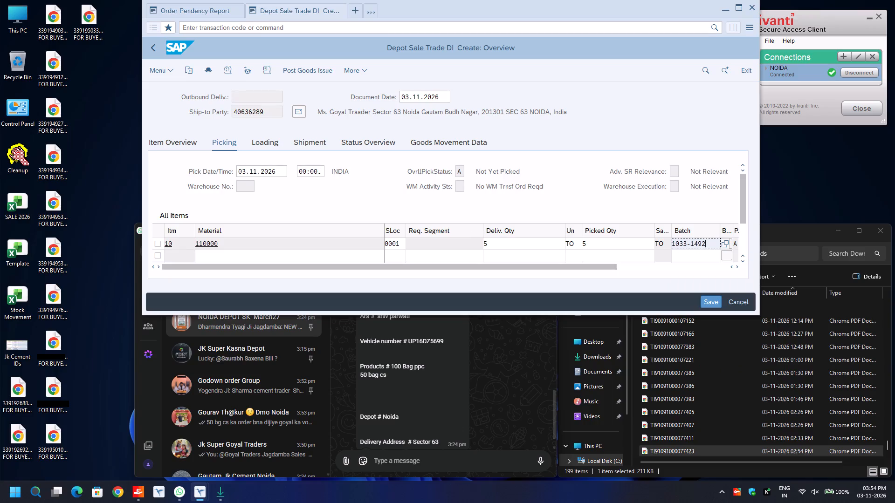
In the delivery header's additional data, set the transport mode to ROAD and fill Road Transporter1 with the previously used code.
left_click(208, 70)
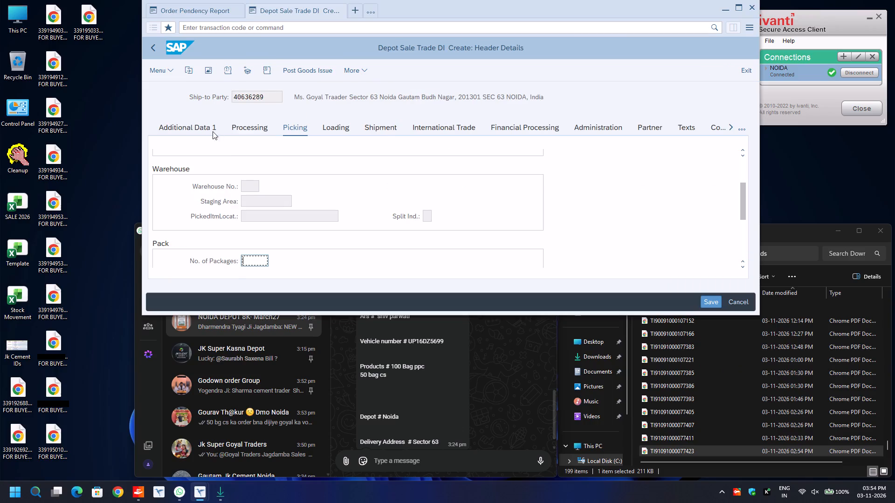
left_click(200, 123)
left_click(302, 176)
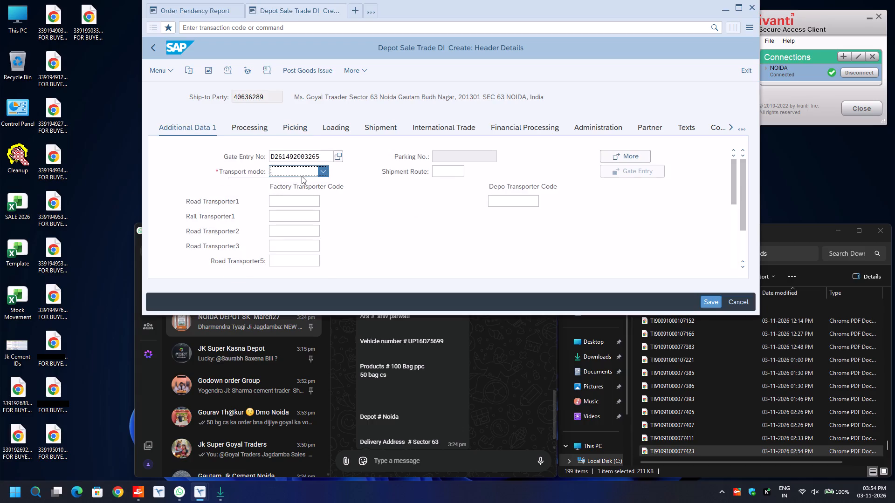
left_click(281, 219)
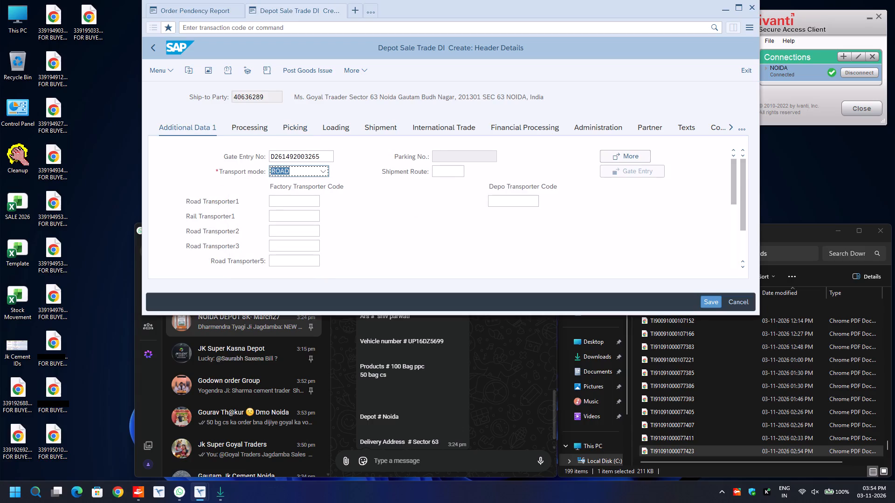
left_click(283, 200)
key("BackSpace")
key("Down")
key("Return")
key("Return")
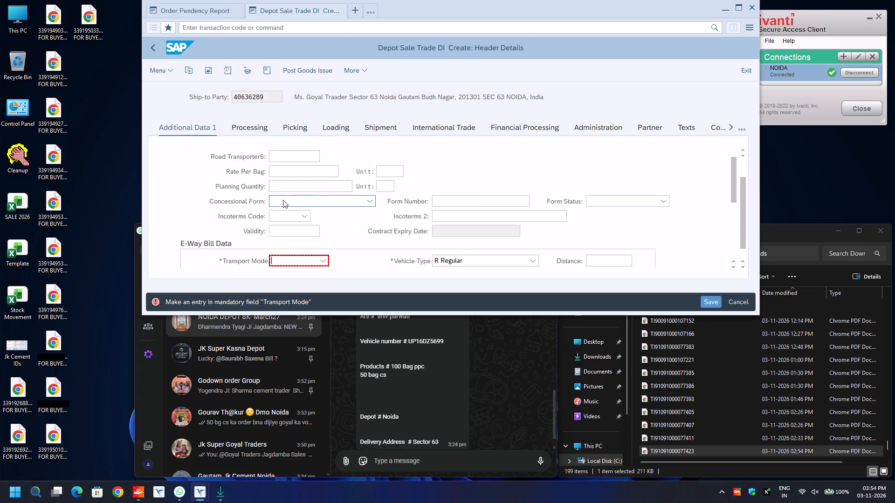
In the e-way bill data, set the transport mode to Road and the distance to 30.
type("ro")
key("Tab")
key("Tab")
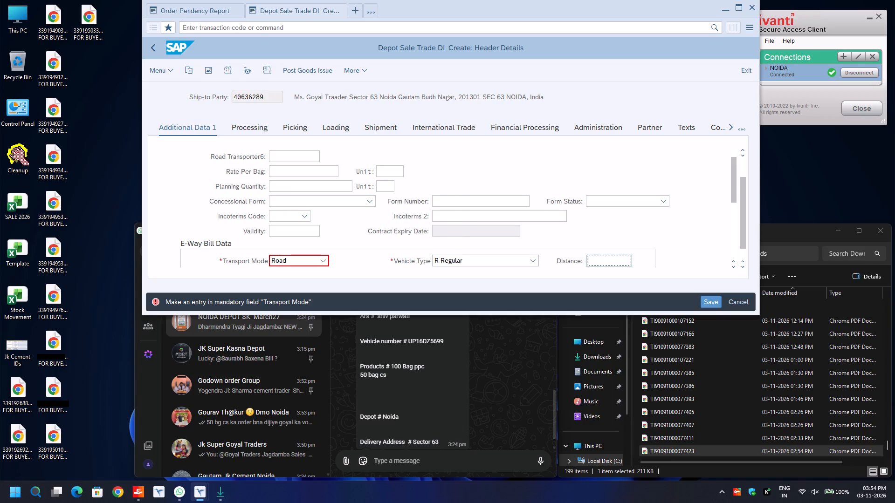
key("BackSpace")
key("Down")
key("Return")
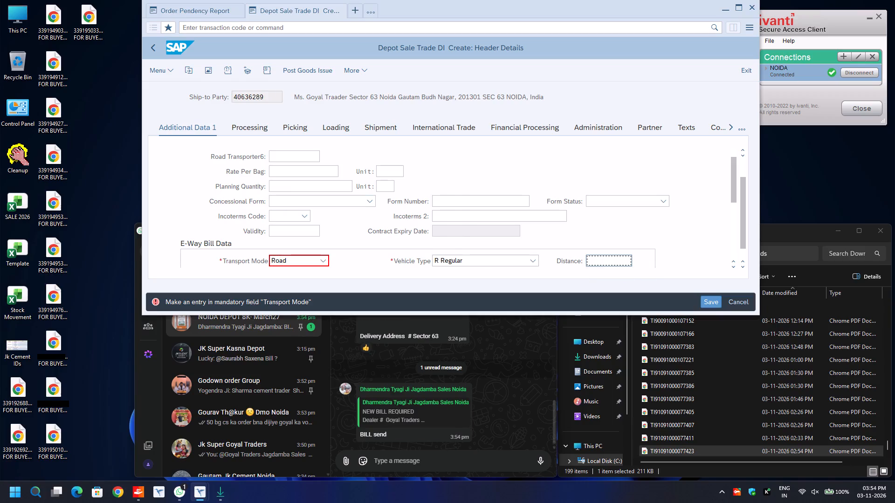
key("Down")
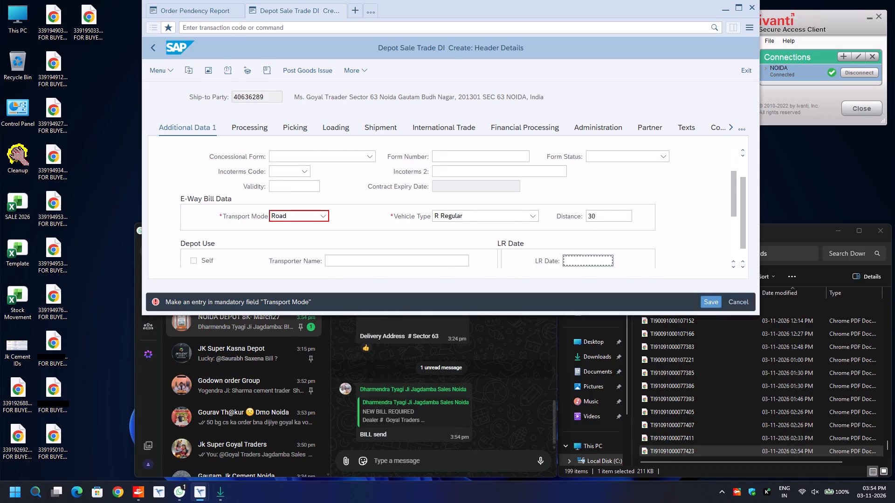
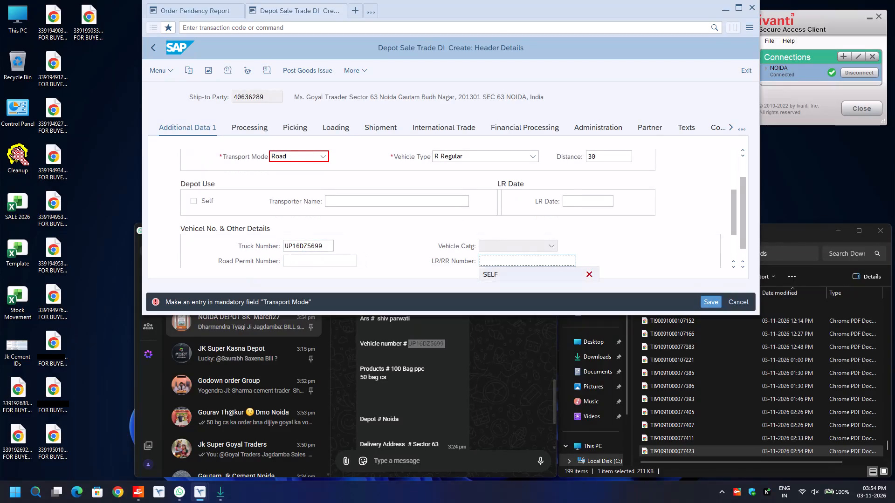
Set the LR/RR Number to SELF in the delivery's vehicle details.
key("Return")
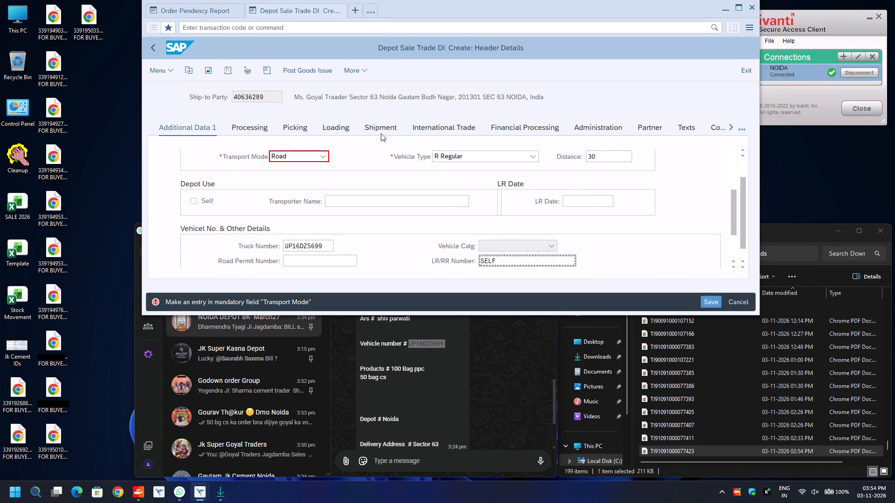
In the delivery's shipment data, set the route to ROUTE and post the goods issue.
left_click(379, 128)
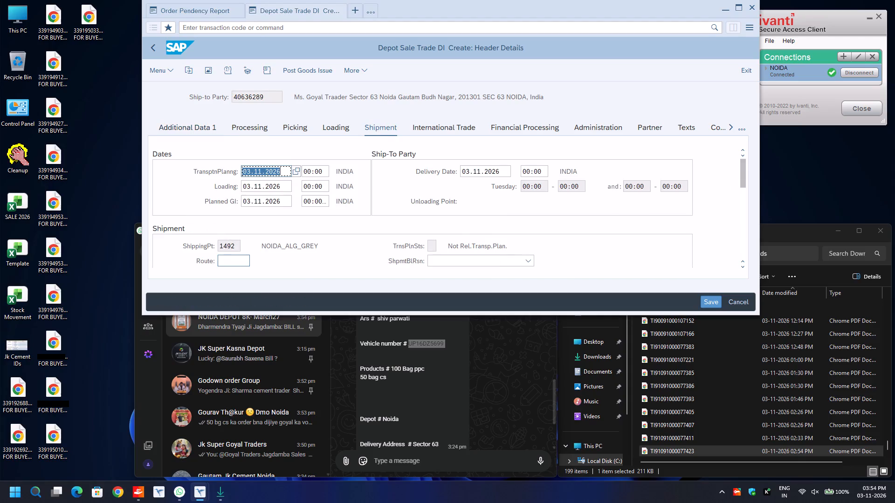
left_click(237, 257)
key("BackSpace")
key("Down")
key("Return")
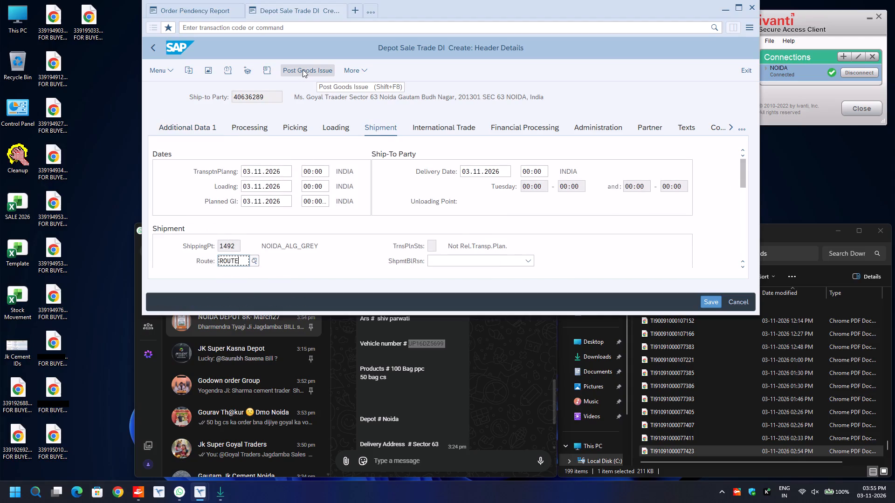
left_click_drag(303, 69, 308, 70)
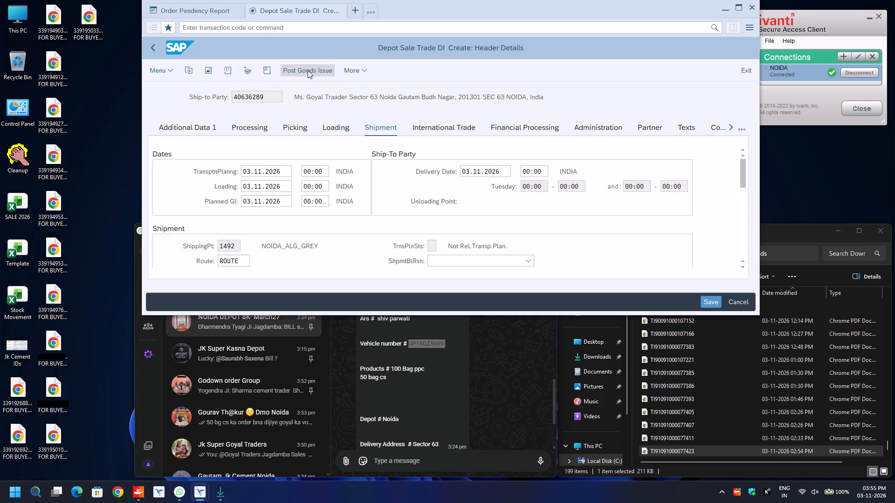
Rerun the Order Pendency Report to check the open Goyal Traders orders, and return to the outbound delivery session.
left_click_drag(205, 7, 153, 48)
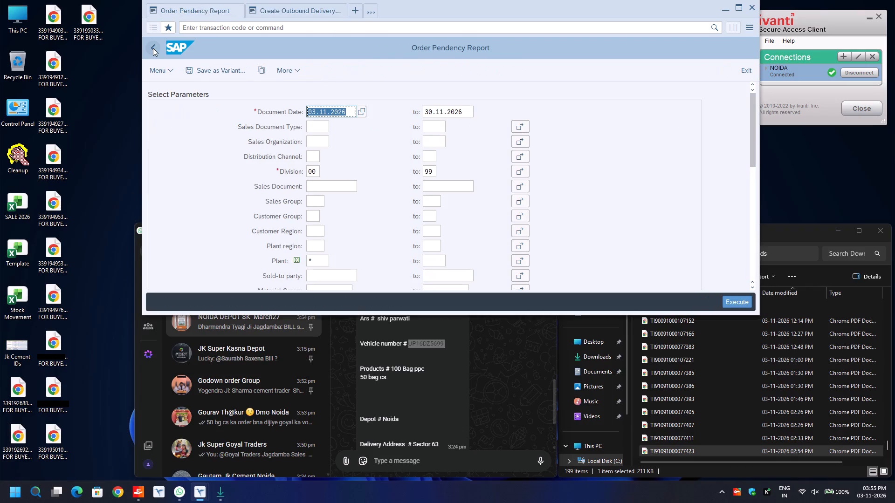
key("F8")
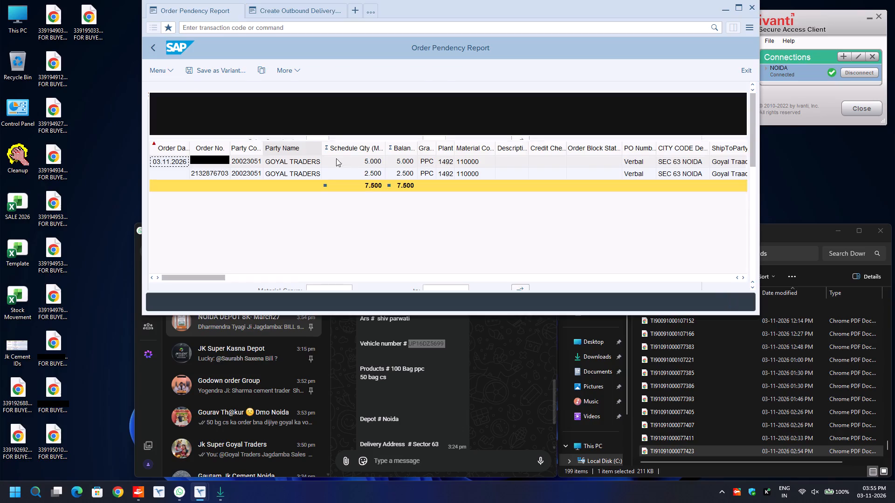
left_click(223, 171)
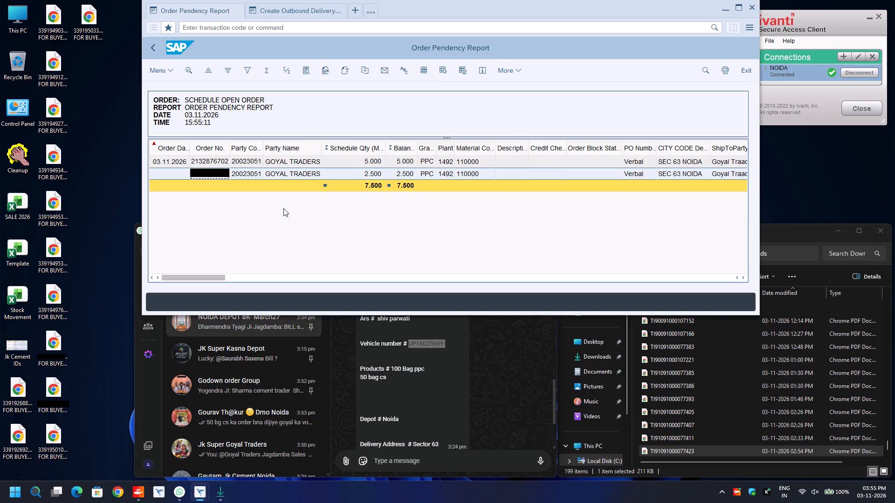
left_click(303, 13)
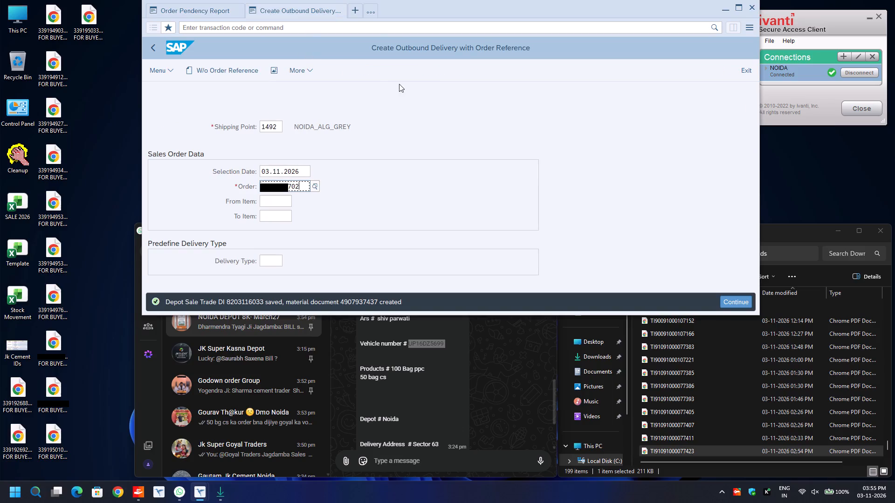
Open the e-Document Cockpit (ZGST_EWAY) in a new session and select e-Invoice, process Sales and Distribution and sales organization 1000.
left_click(356, 11)
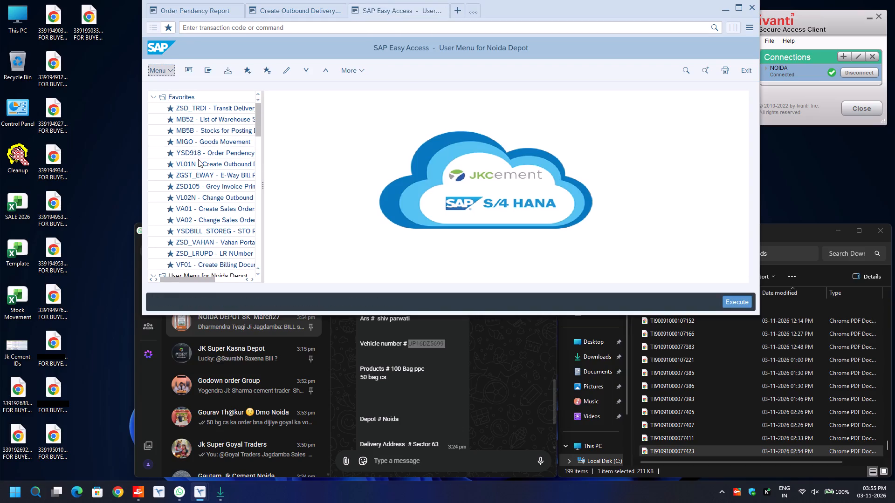
double_click(204, 176)
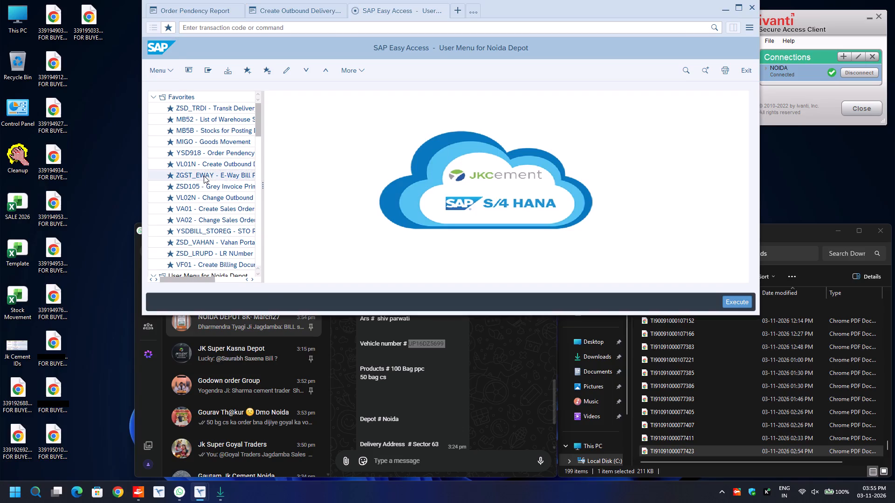
left_click(308, 127)
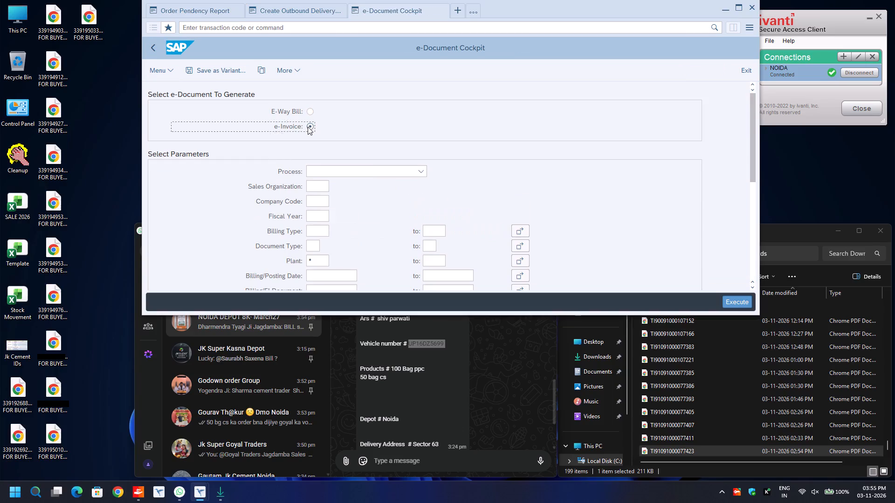
left_click(314, 170)
left_click(314, 186)
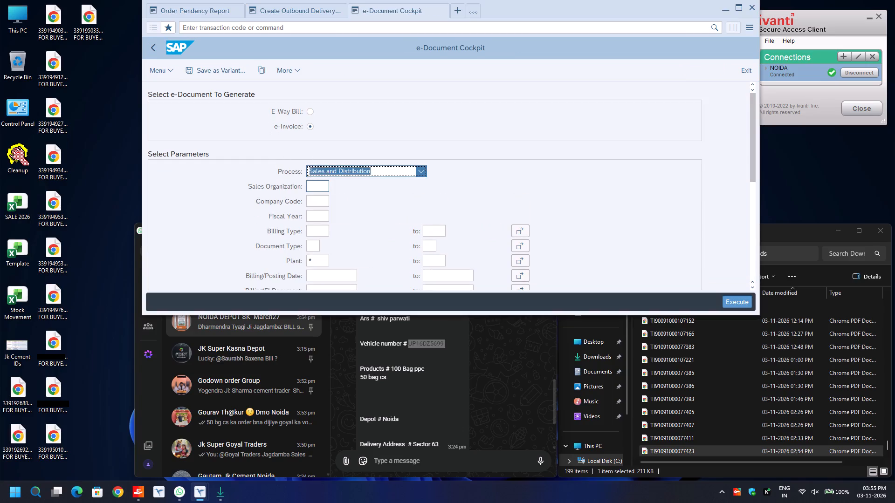
left_click(314, 186)
key("BackSpace")
key("Down")
key("Return")
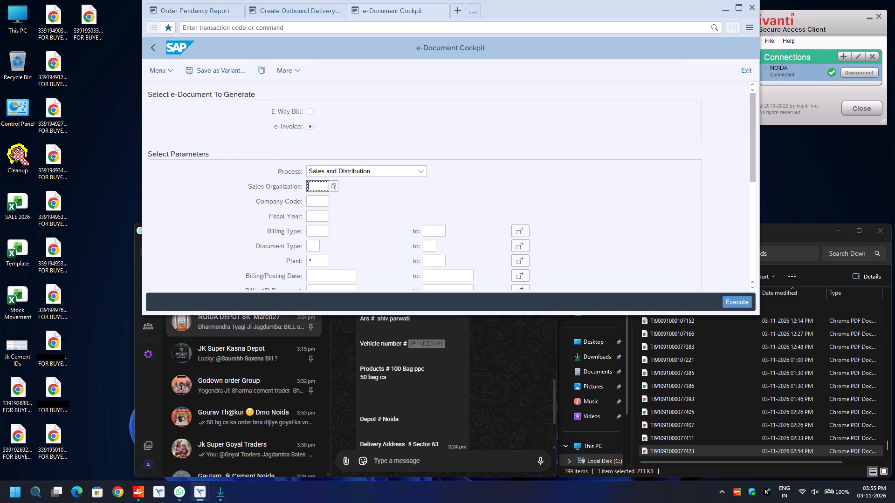
Set the e-Document Cockpit's plant to 1492 and the billing/posting date to 03.11.2026.
left_click(316, 265)
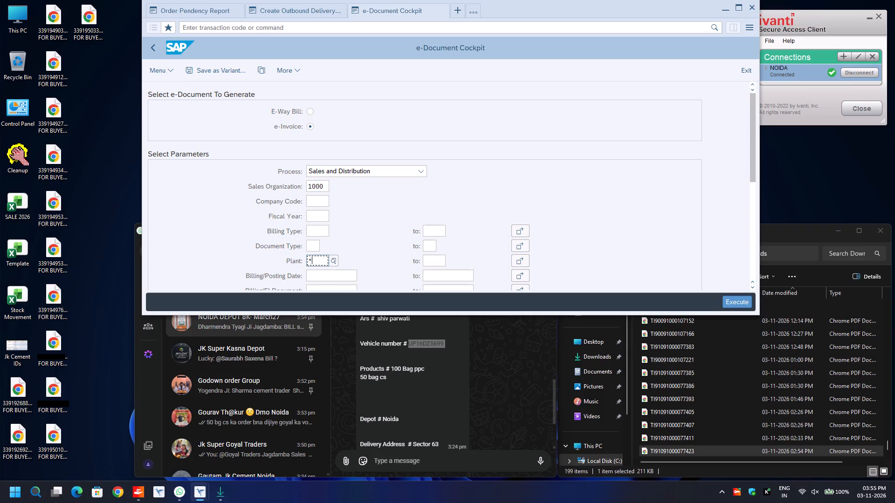
key("BackSpace")
type("1492")
key("Return")
key("Right")
key("Right")
key("Down")
key("BackSpace")
key("Down")
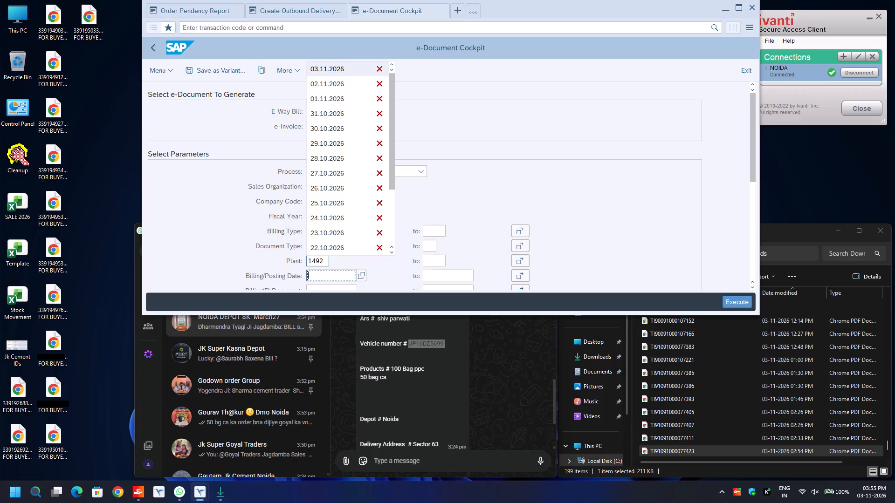
key("Return")
Run the e-invoice Status Report with the option e-Invoice with E-Way Bill.
scroll(316, 265, "down", 5)
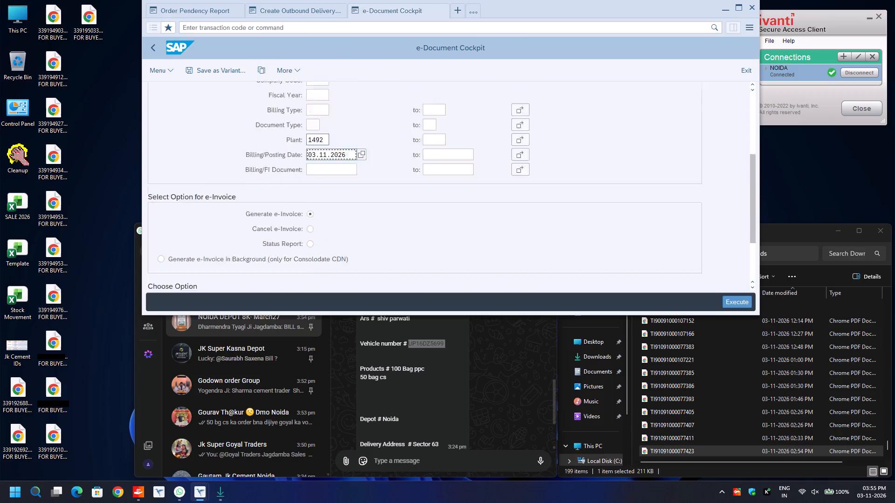
scroll(316, 265, "down", 2)
left_click(308, 140)
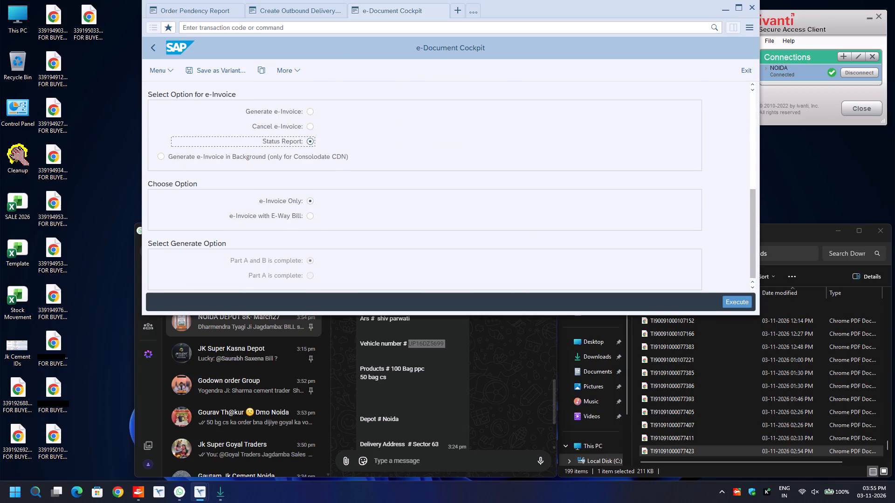
left_click(310, 217)
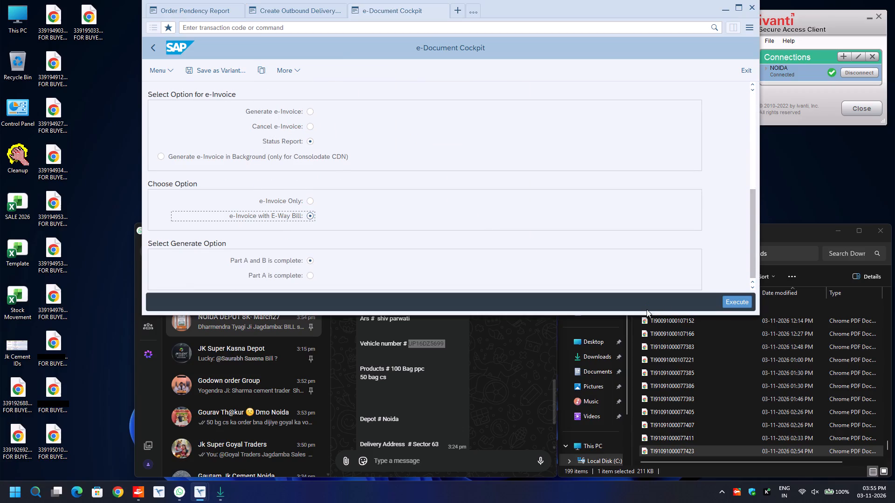
left_click(730, 301)
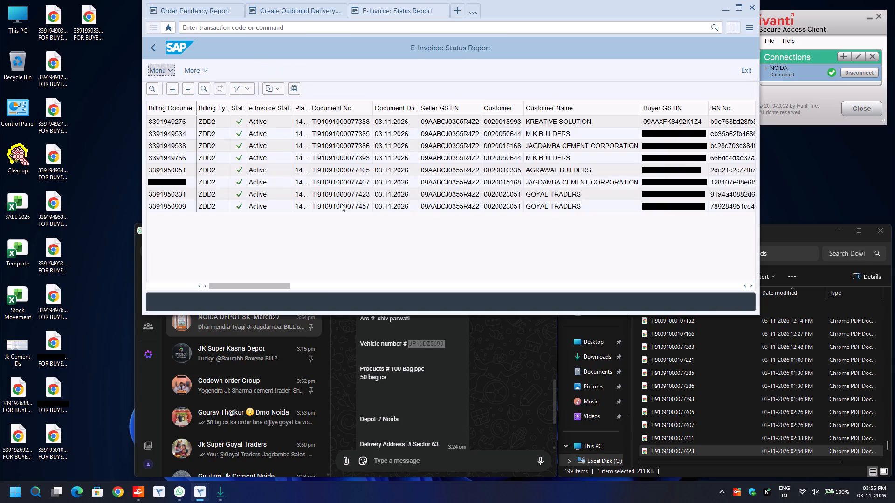
scroll(341, 203, "down", 11)
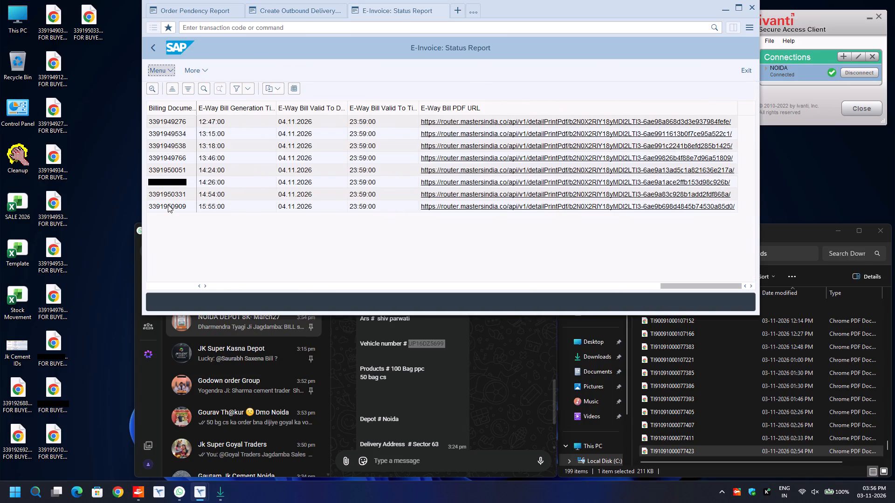
left_click(168, 204)
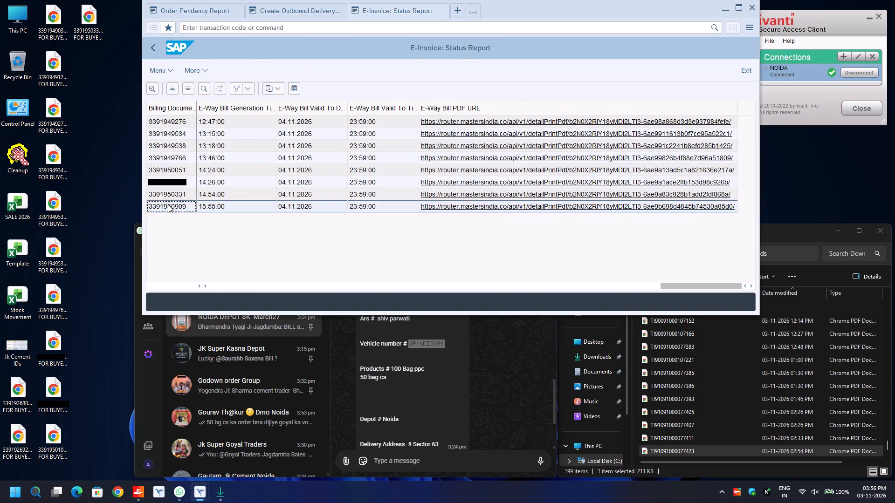
key("ctrl+y")
key("ctrl+c")
key("ctrl+n")
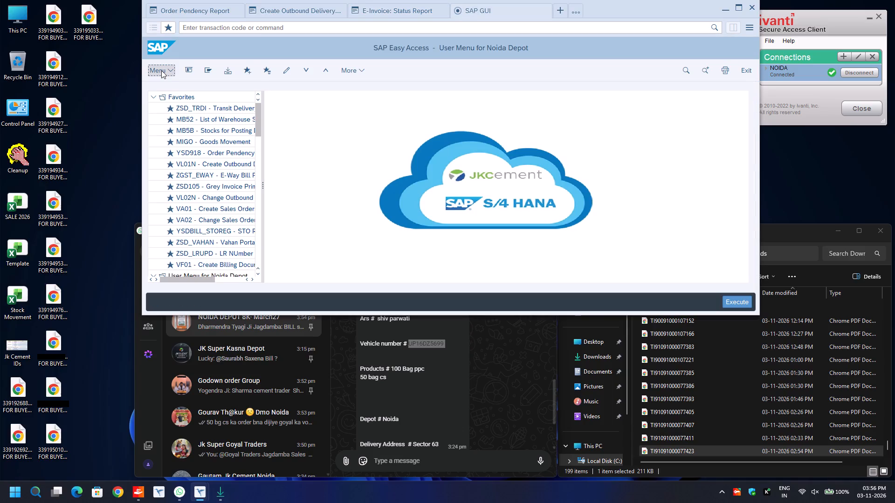
double_click(216, 190)
key("ctrl+v")
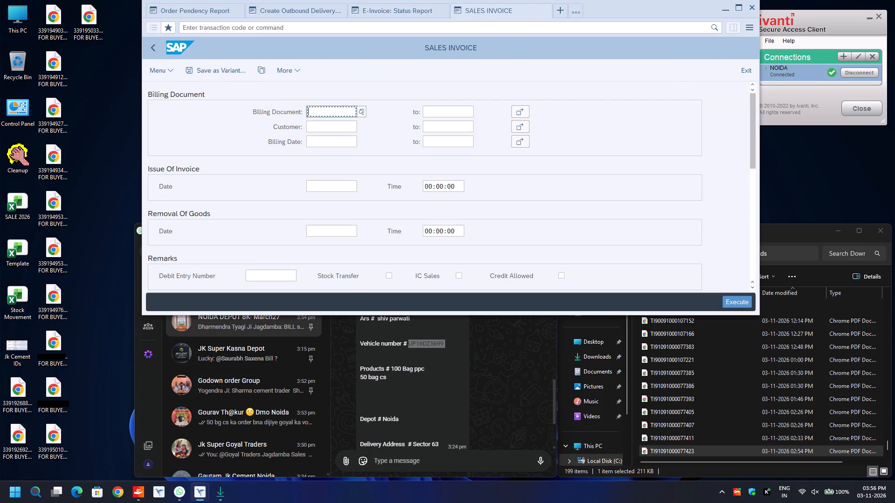
Download the Original For Buyer invoice copy as a digitally signed A4 page with a new signature.
scroll(216, 190, "down", 10)
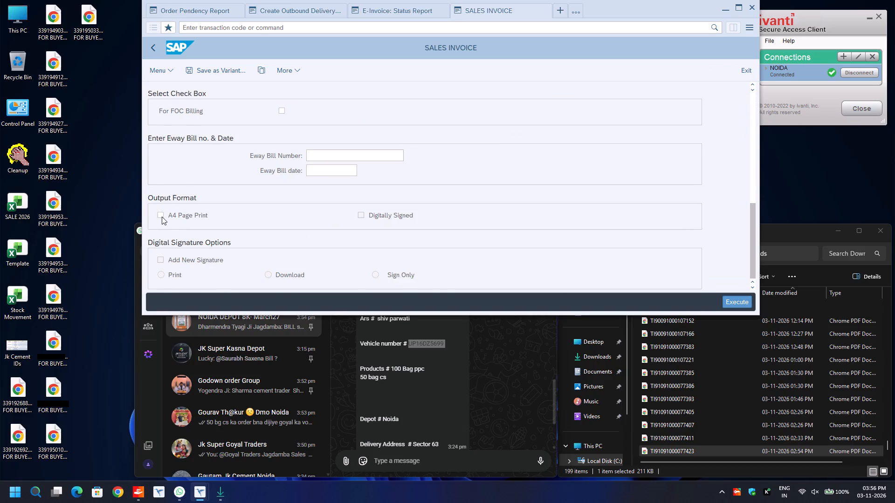
left_click(162, 217)
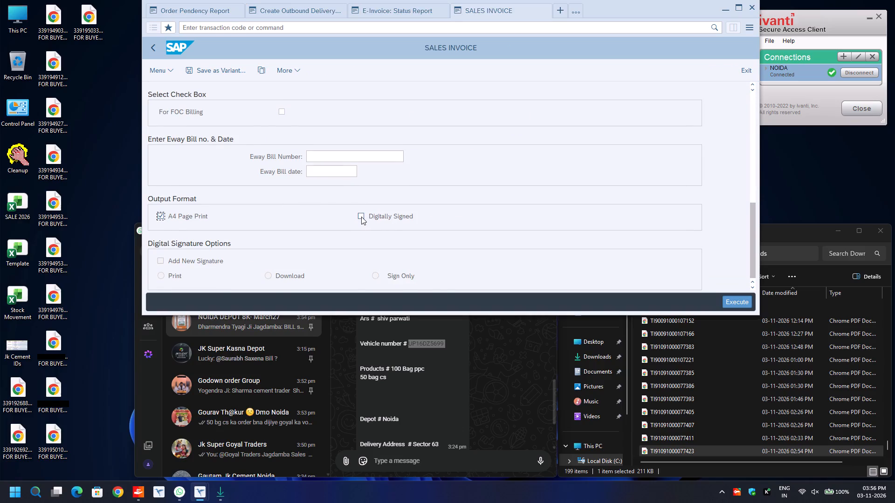
left_click(361, 217)
left_click(160, 259)
left_click(270, 278)
left_click(727, 302)
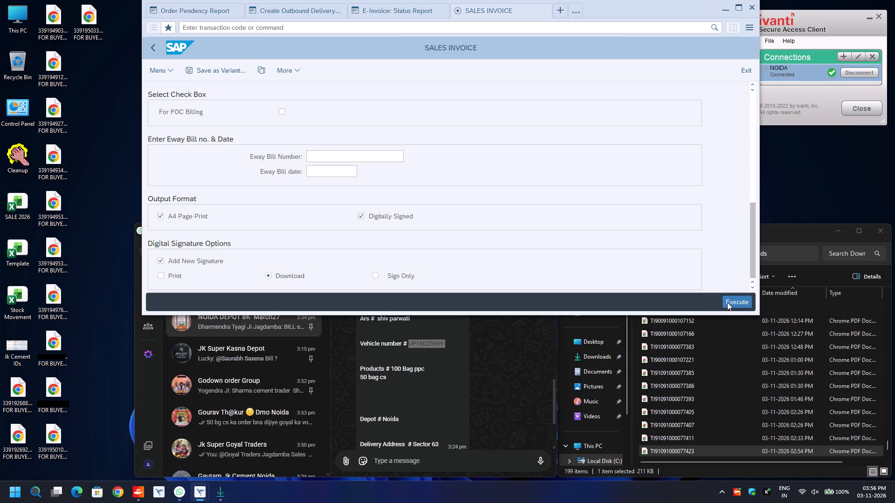
key("space")
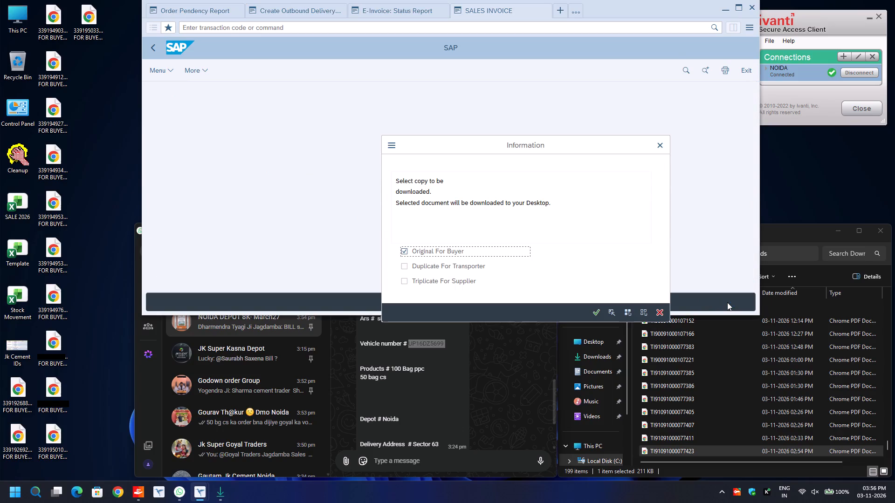
key("Return")
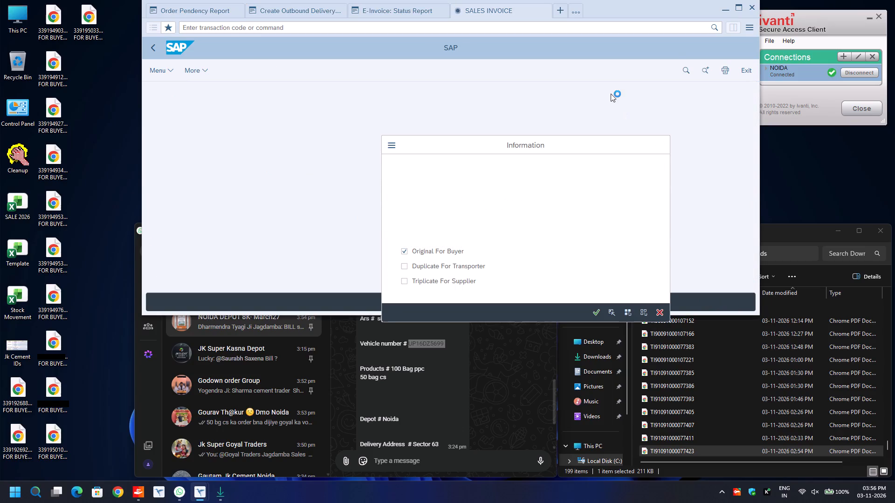
left_click(407, 12)
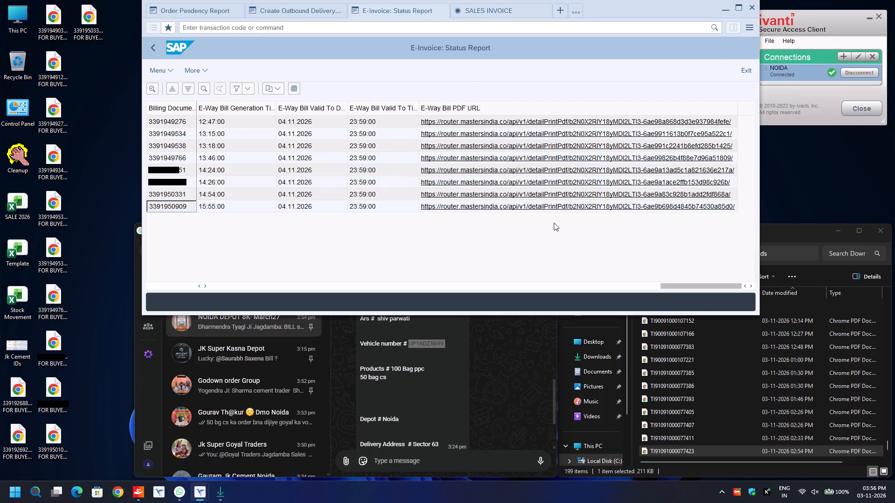
left_click(546, 205)
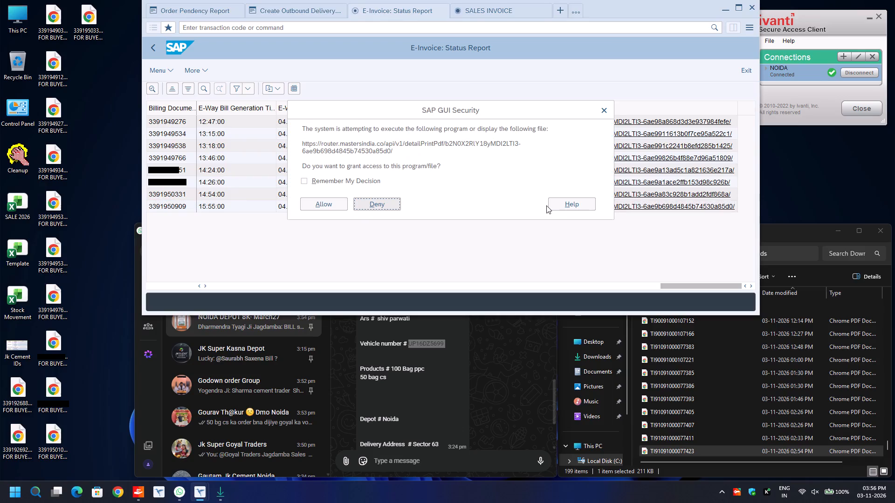
key("Left")
key("Return")
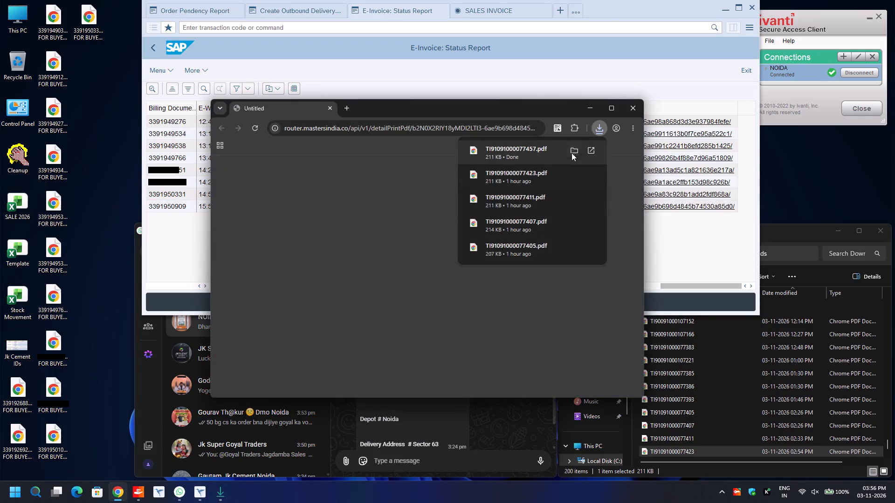
left_click(575, 150)
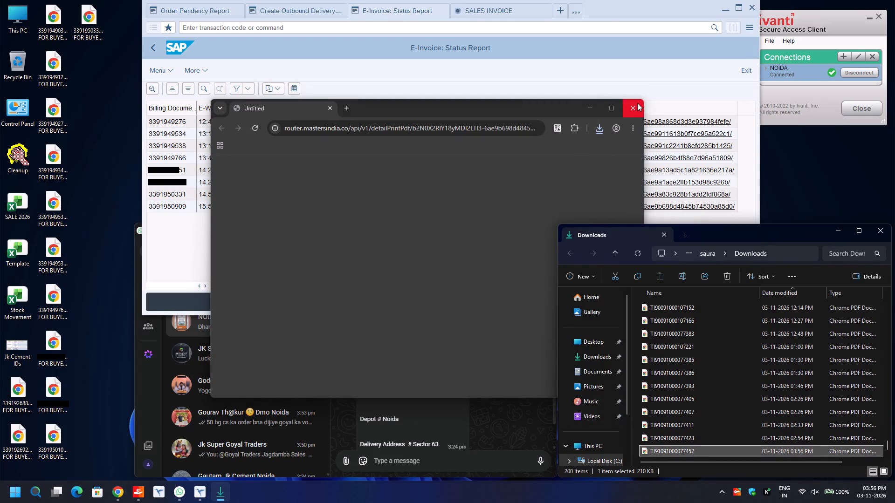
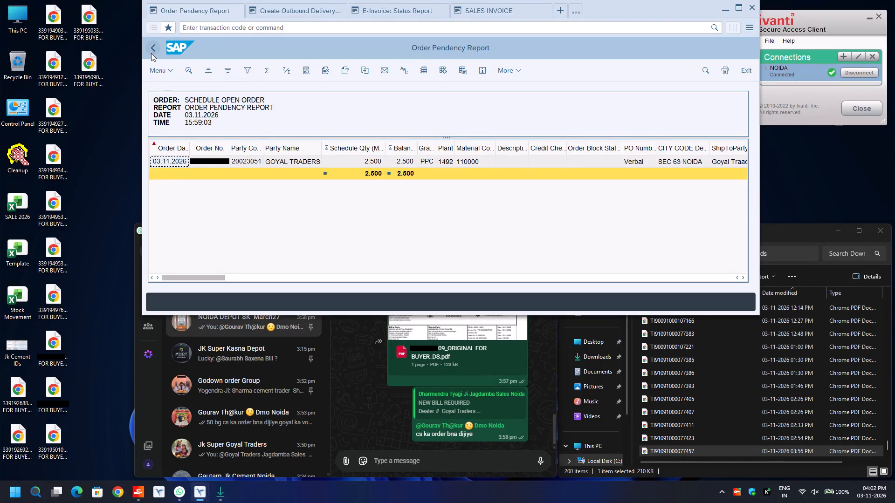
Rerun the Order Pendency Report with its existing selection parameters to refresh the list of open orders.
left_click(179, 8)
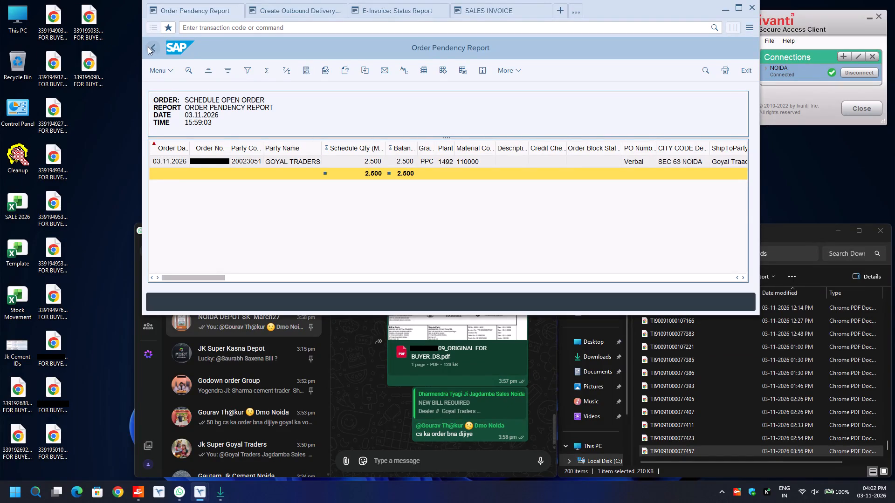
left_click(150, 48)
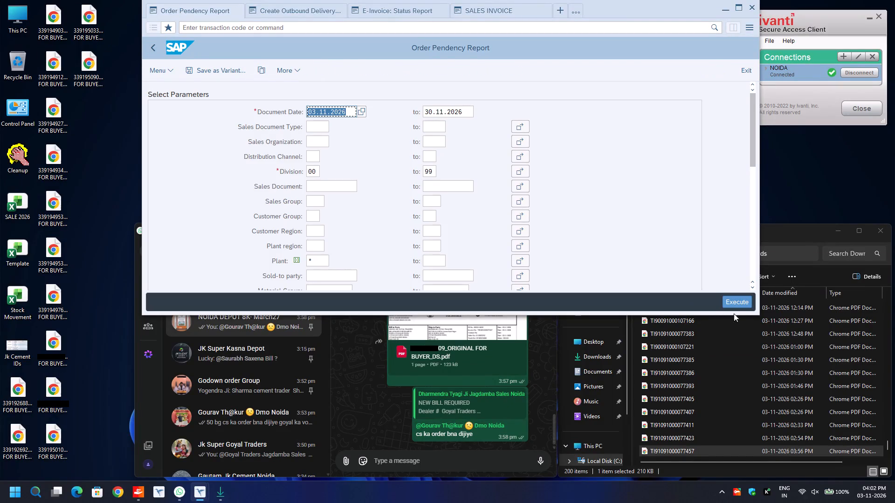
left_click(732, 300)
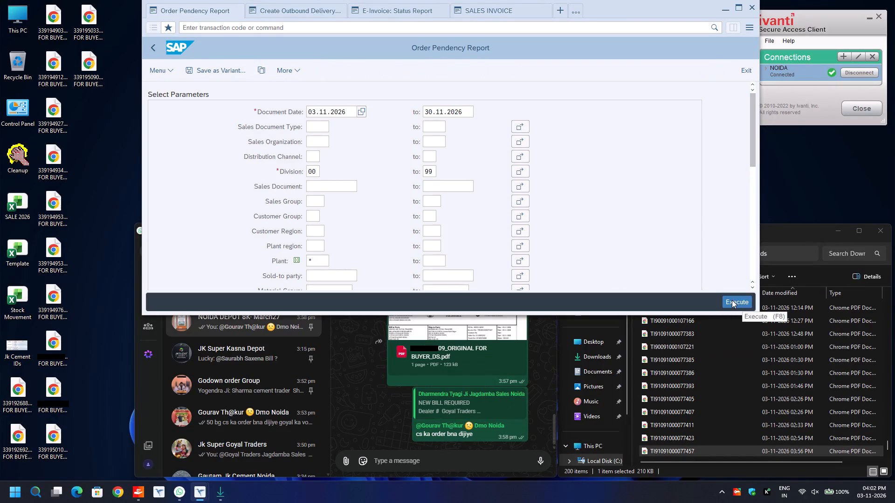
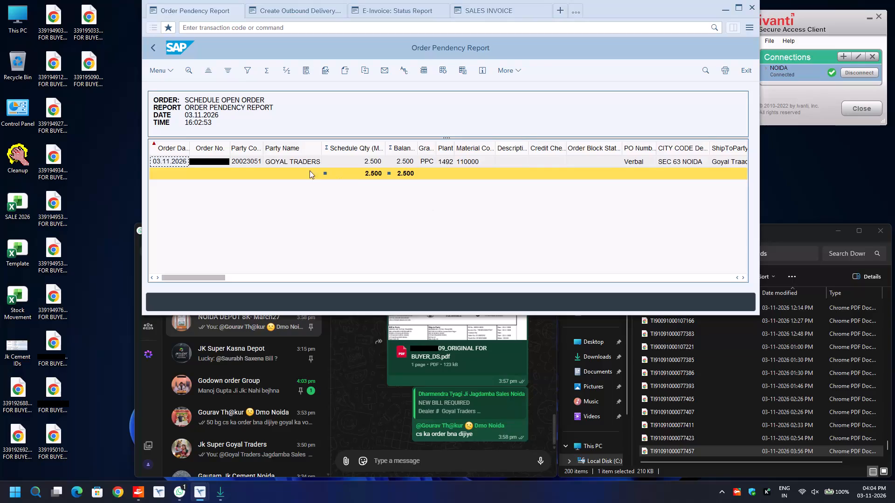
Select the order number of the open Goyal Traders PPC order dated 03.11.2026 in the pendency report.
left_click(216, 164)
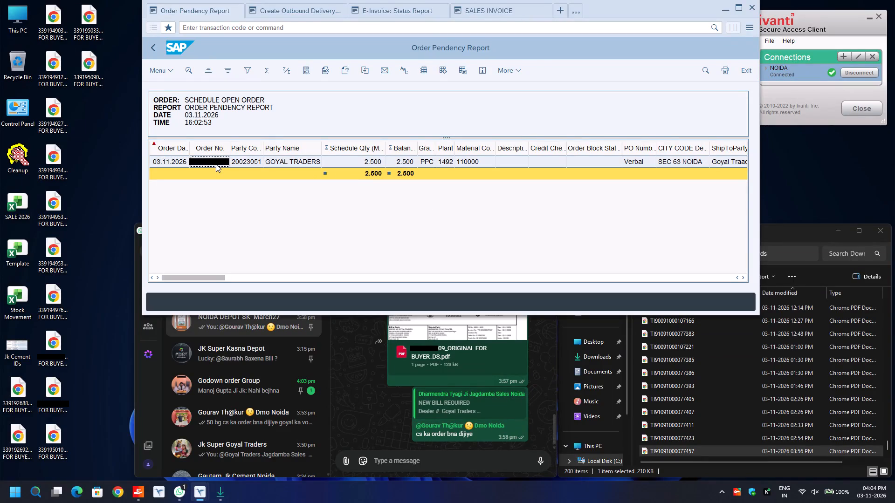
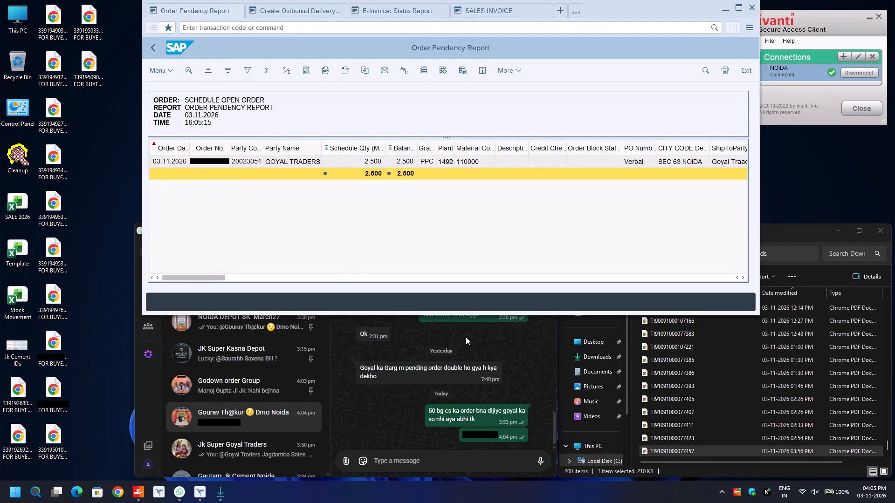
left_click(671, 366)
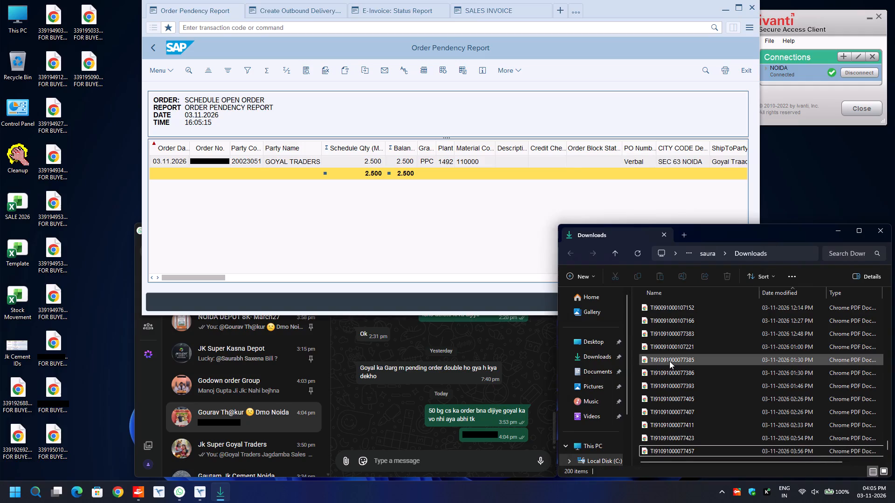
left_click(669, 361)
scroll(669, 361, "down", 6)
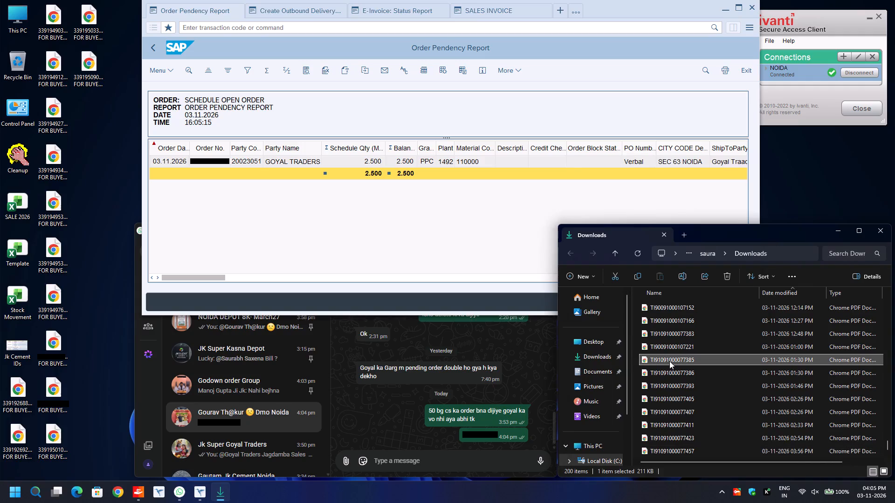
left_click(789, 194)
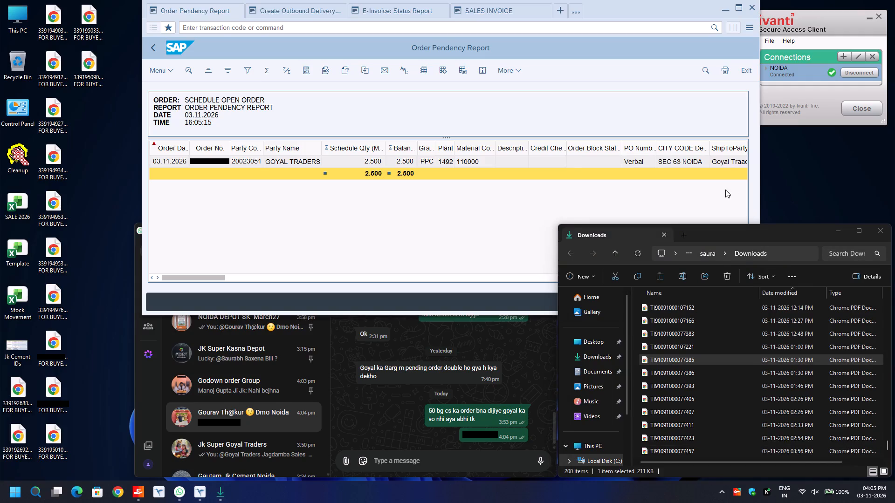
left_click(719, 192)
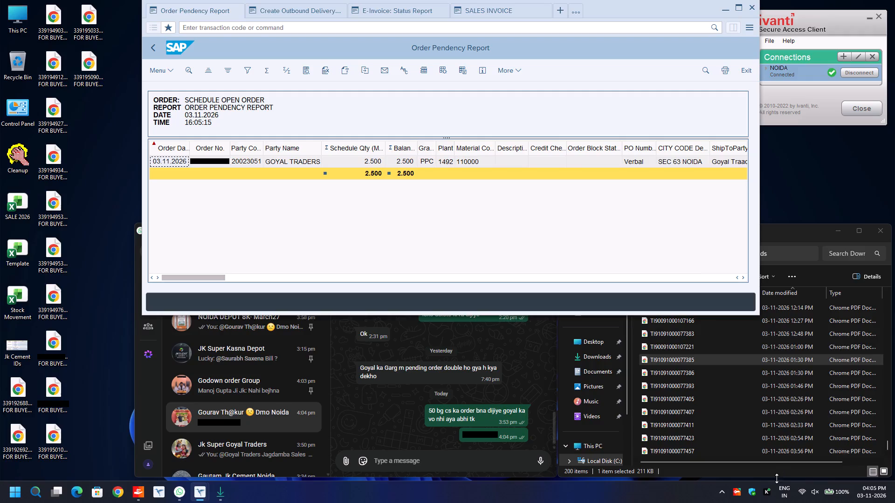
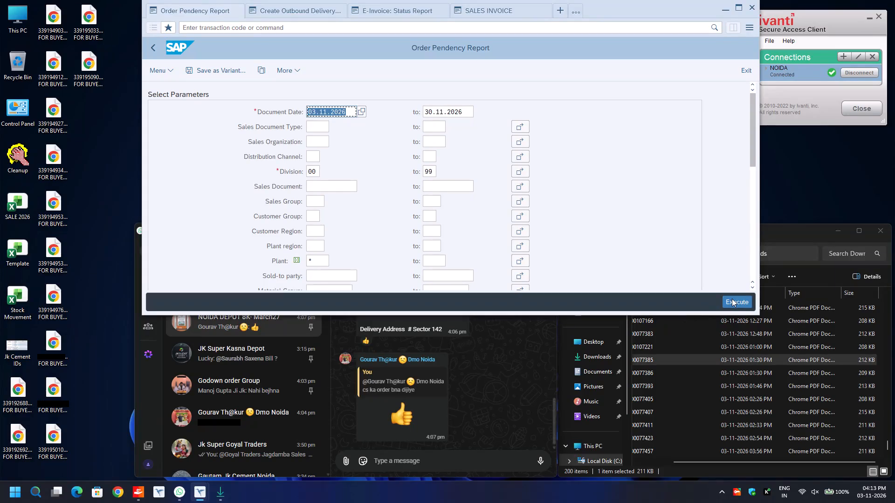
left_click(732, 299)
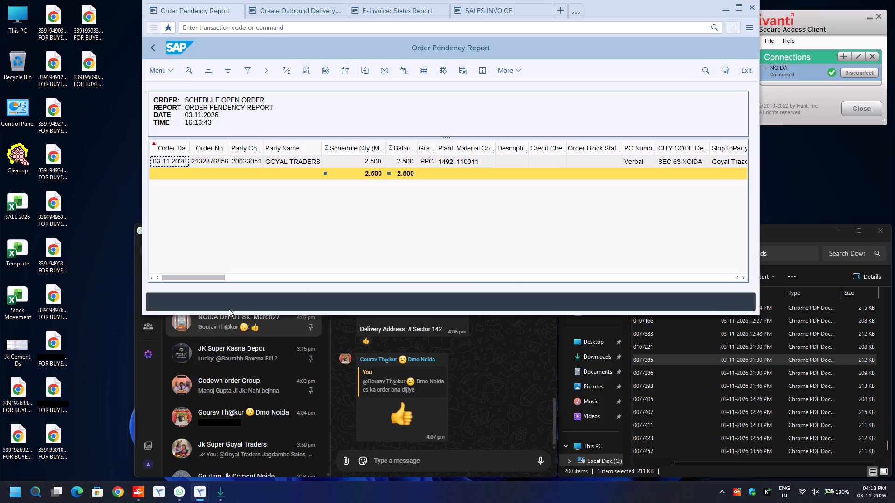
left_click(217, 163)
key("ctrl+y")
key("ctrl+c")
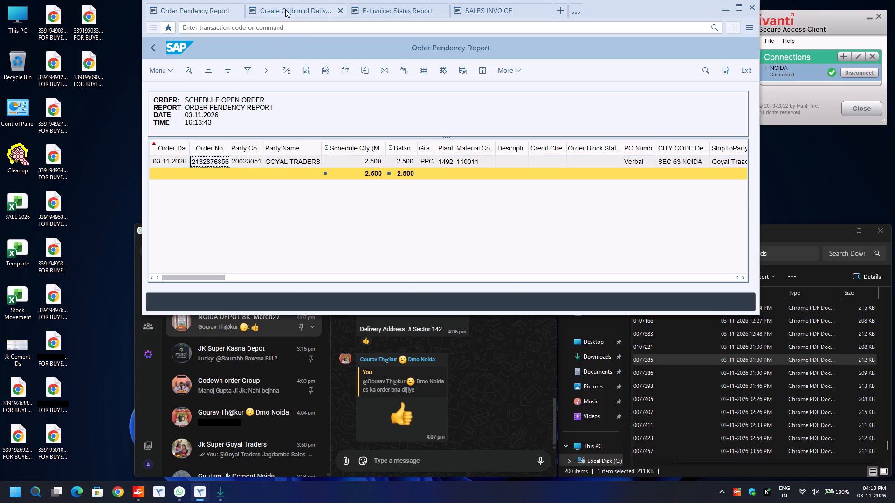
In the open outbound delivery creation session, replace the existing order number with the copied Goyal Traders order number.
left_click(285, 9)
key("ctrl+a")
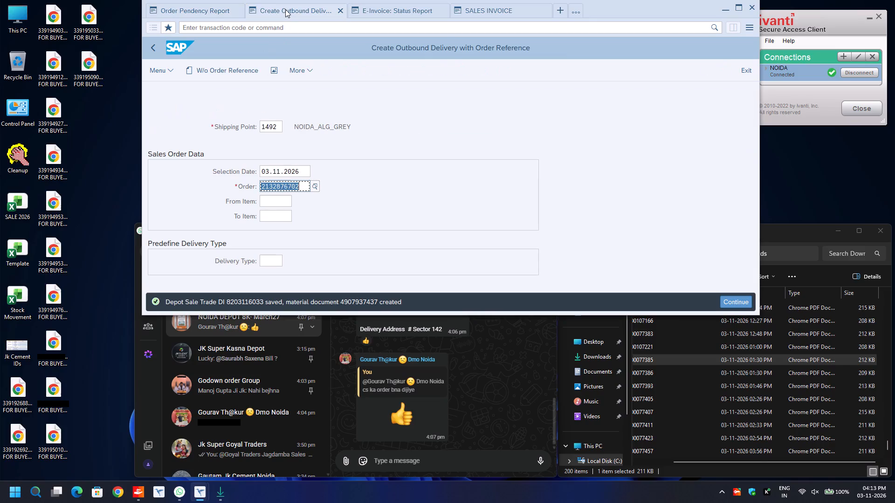
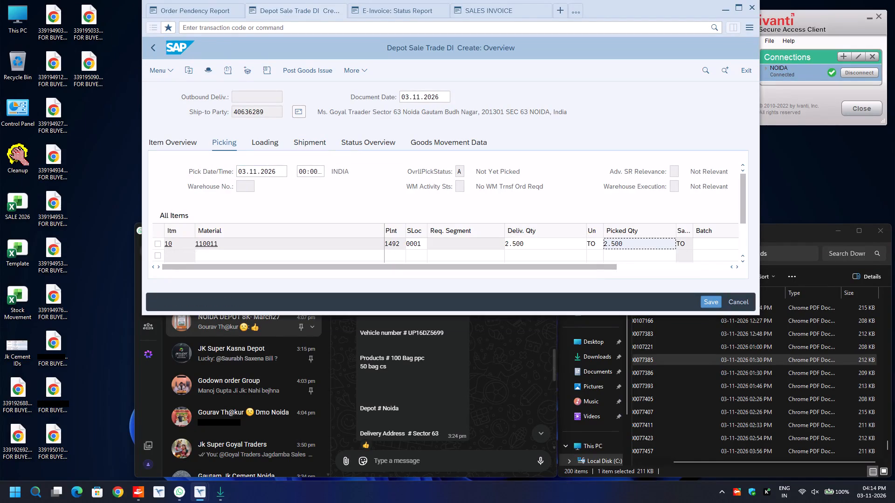
Assign batch 1033-1492 to the picked item, material 110011, in the delivery overview.
key("Tab")
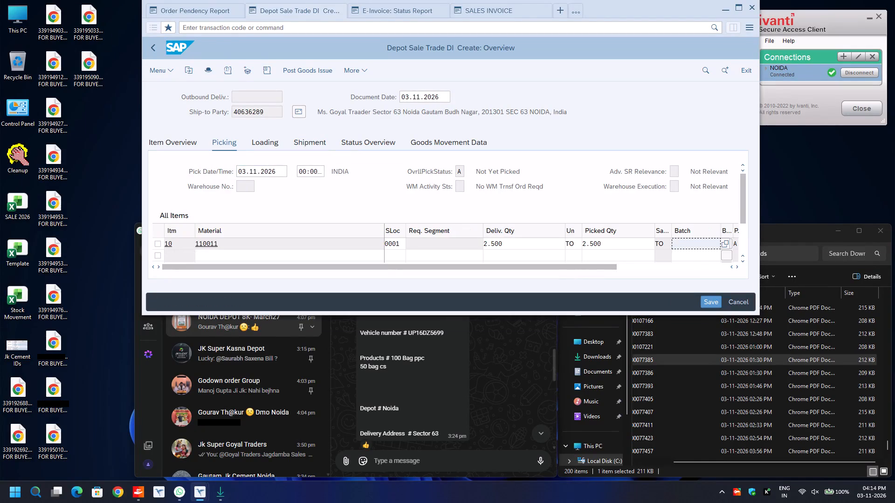
key("BackSpace")
key("Down")
key("Return")
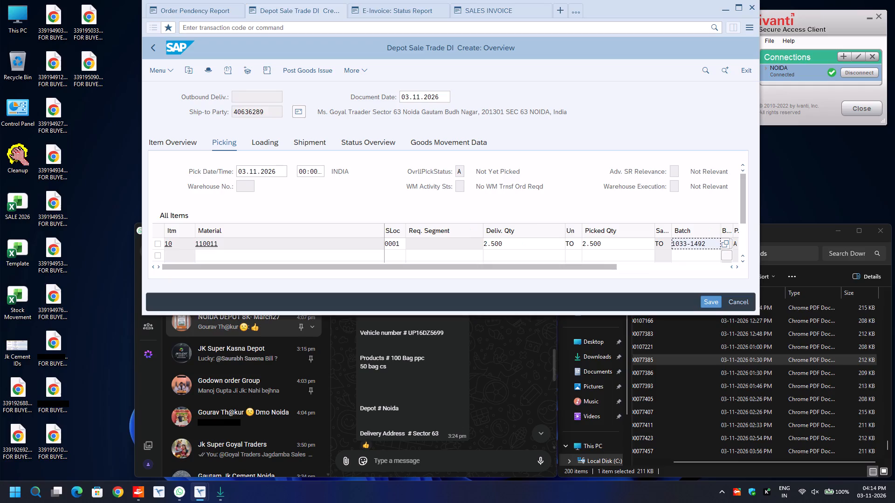
In the delivery header's additional data, set the transport mode to ROAD and fill in the Road Transporter1 code from the earlier entries.
key("F8")
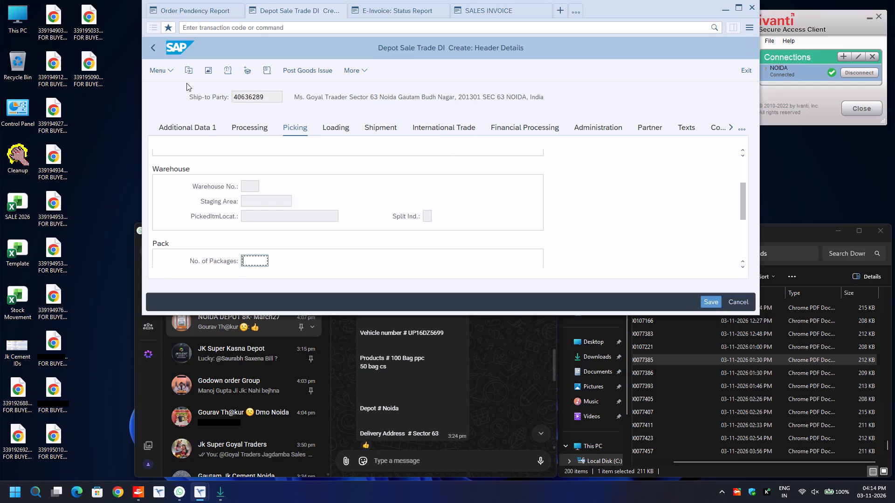
left_click(202, 126)
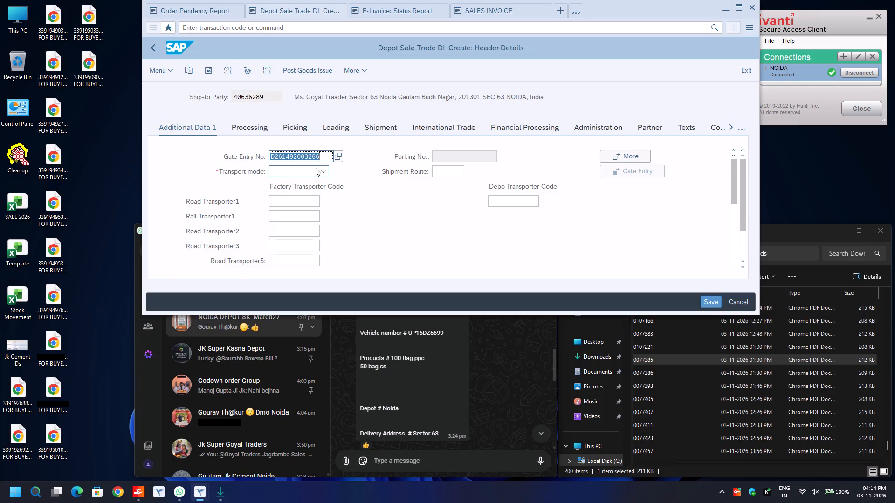
left_click_drag(316, 168, 310, 207)
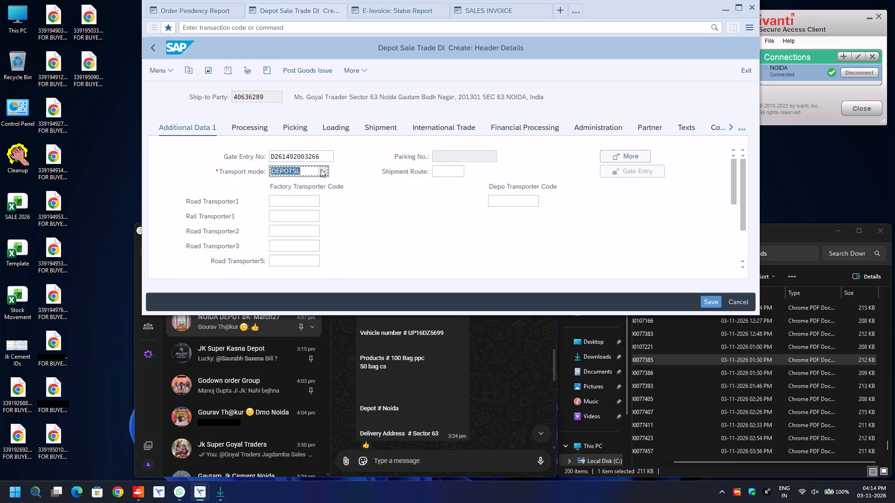
left_click(321, 169)
left_click(311, 211)
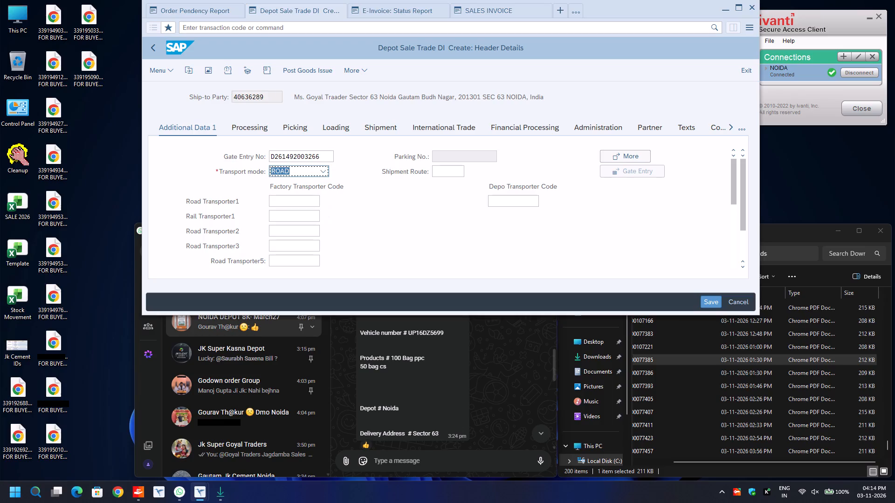
left_click(299, 200)
key("BackSpace")
key("Down")
key("Return")
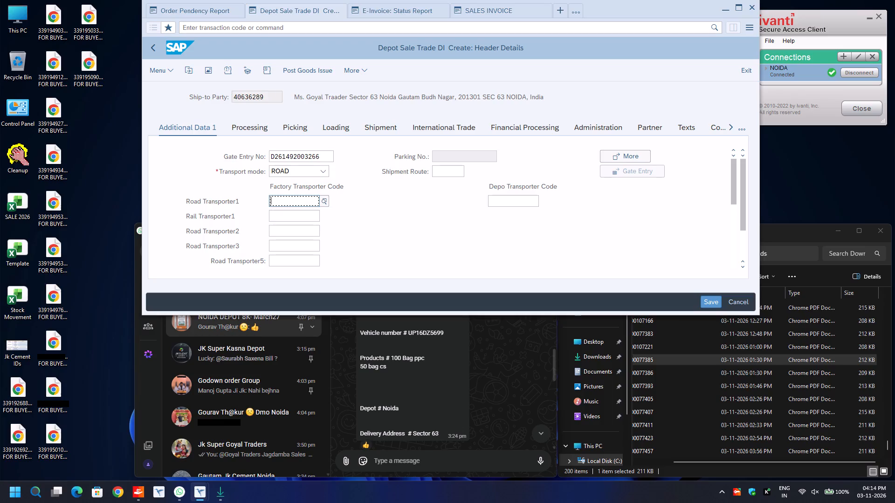
In the header's e-way bill data, set the transport mode to Road and the distance to 30.
key("Return")
type("ro")
key("Tab")
key("Tab")
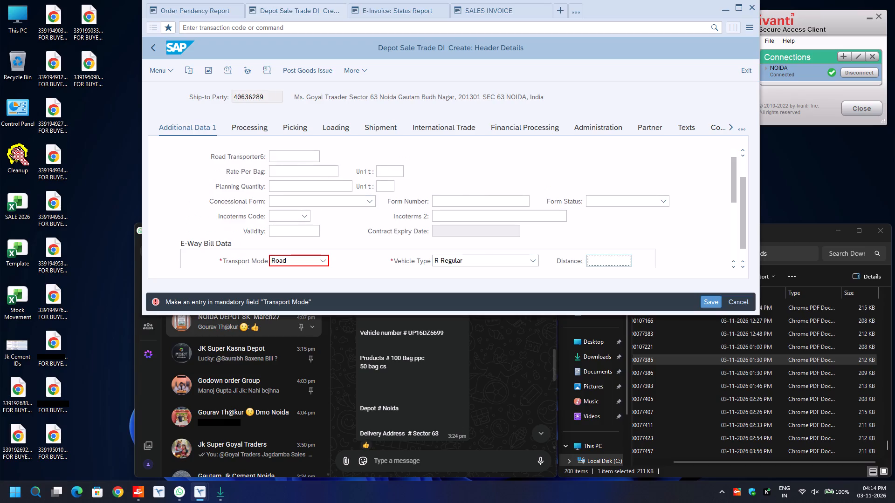
key("BackSpace")
key("Down")
key("Return")
key("Down")
key("Down")
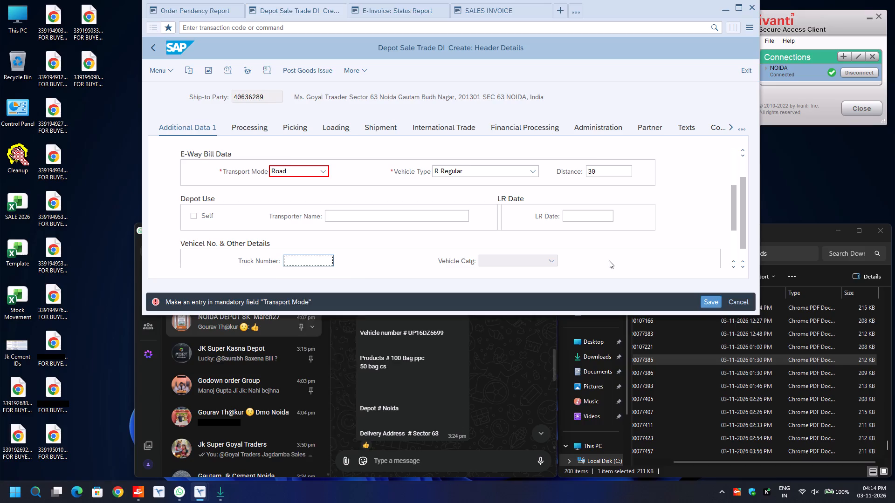
key("BackSpace")
key("Down")
key("Return")
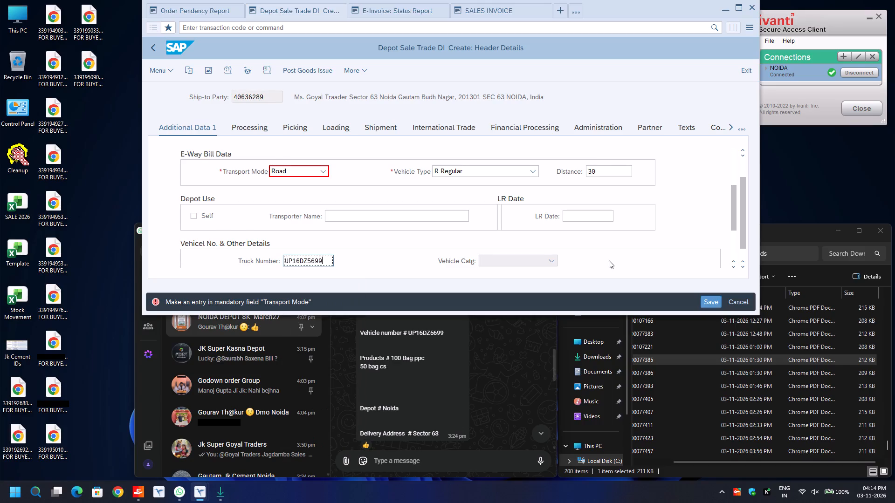
key("Down")
key("Tab")
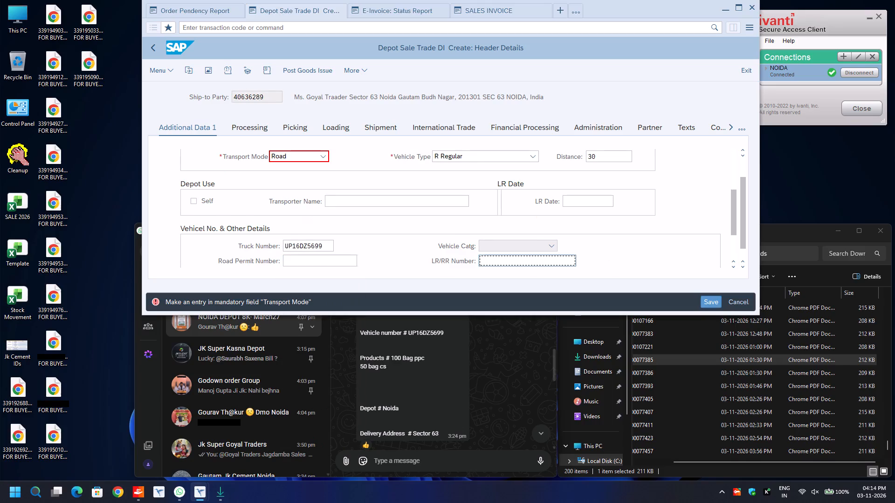
key("BackSpace")
key("Down")
key("Return")
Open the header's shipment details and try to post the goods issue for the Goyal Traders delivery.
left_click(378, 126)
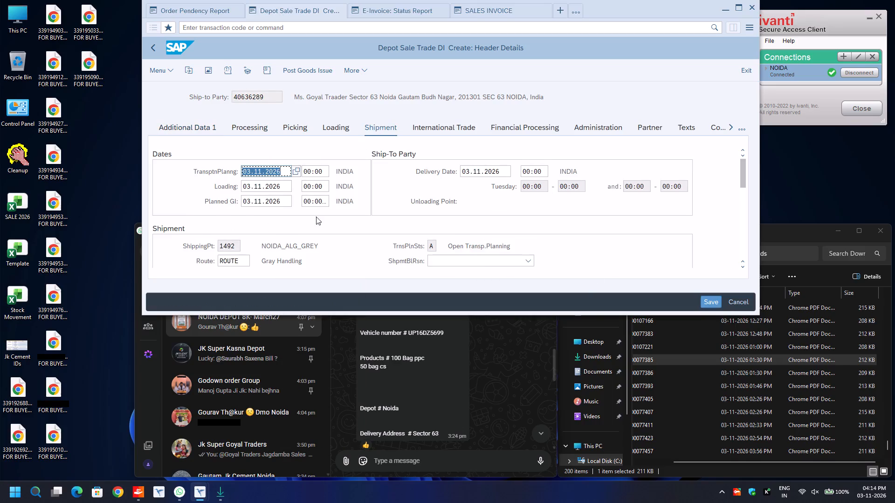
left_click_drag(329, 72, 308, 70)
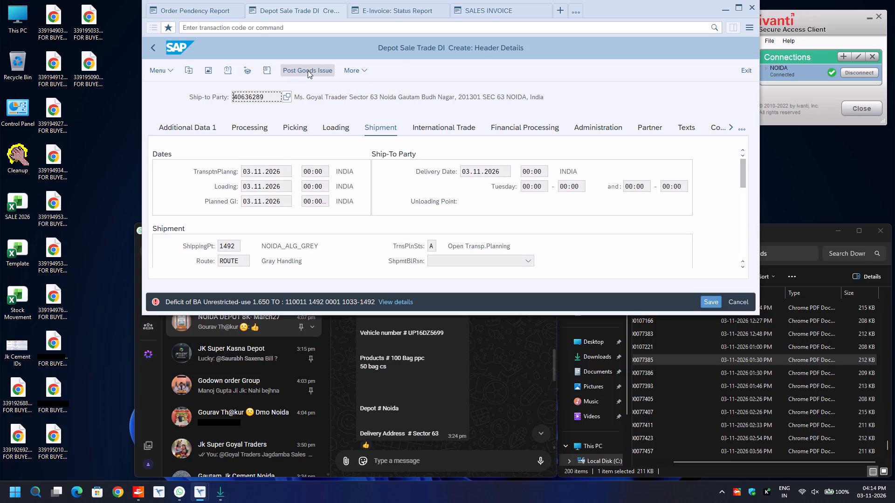
In a new session, run the MB52 list of warehouse stocks on hand for plant 1492.
left_click(560, 12)
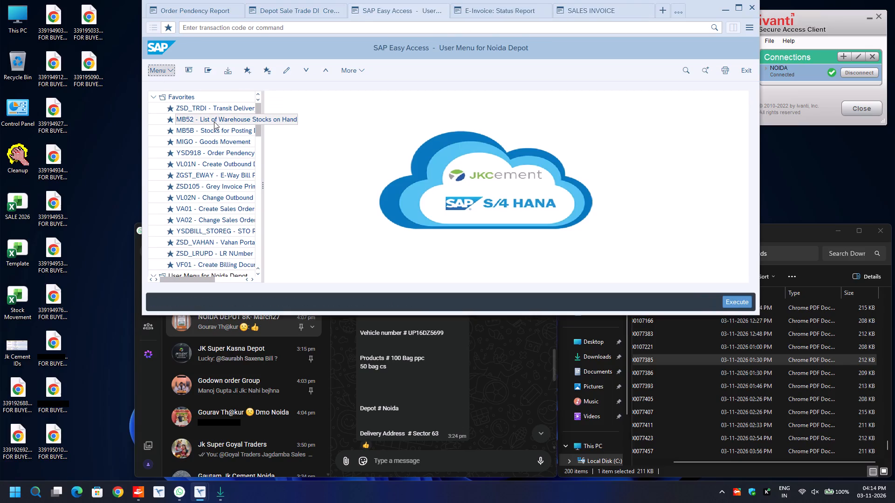
double_click(214, 122)
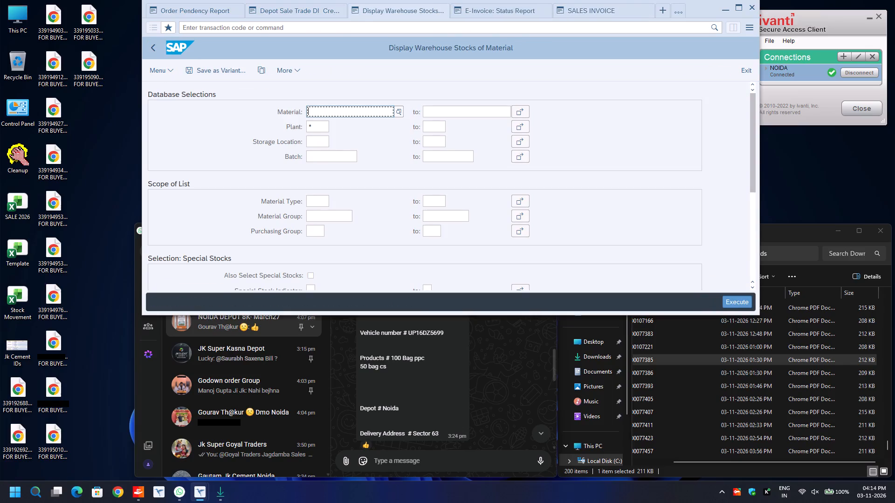
left_click(318, 125)
key("BackSpace")
type("1492")
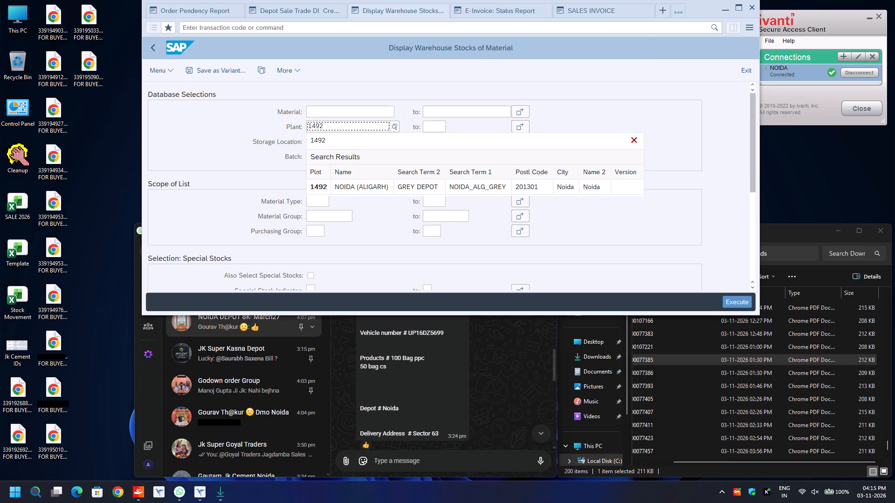
key("F8")
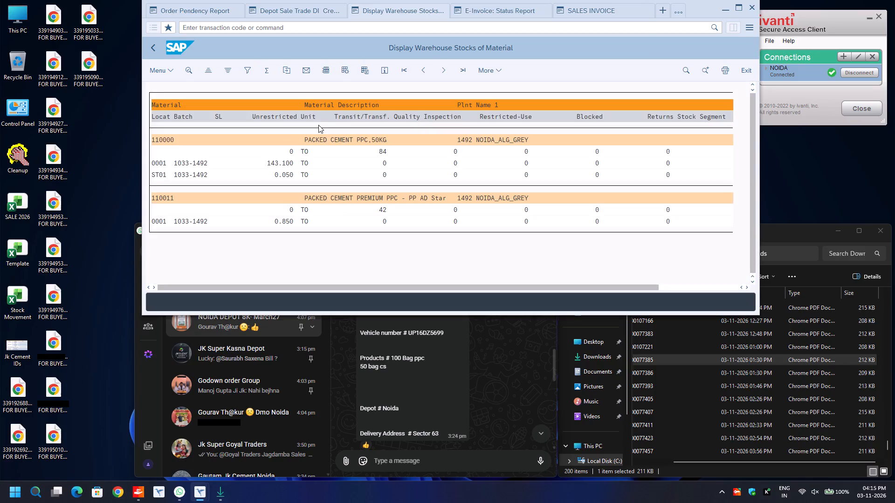
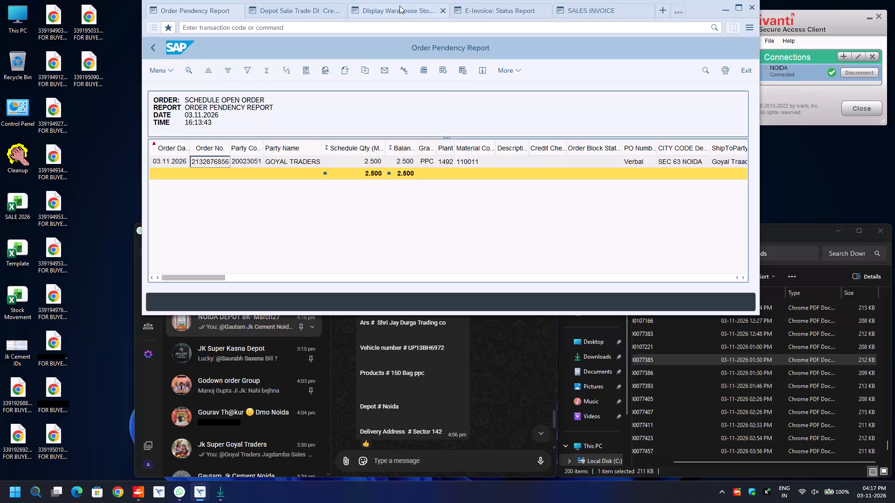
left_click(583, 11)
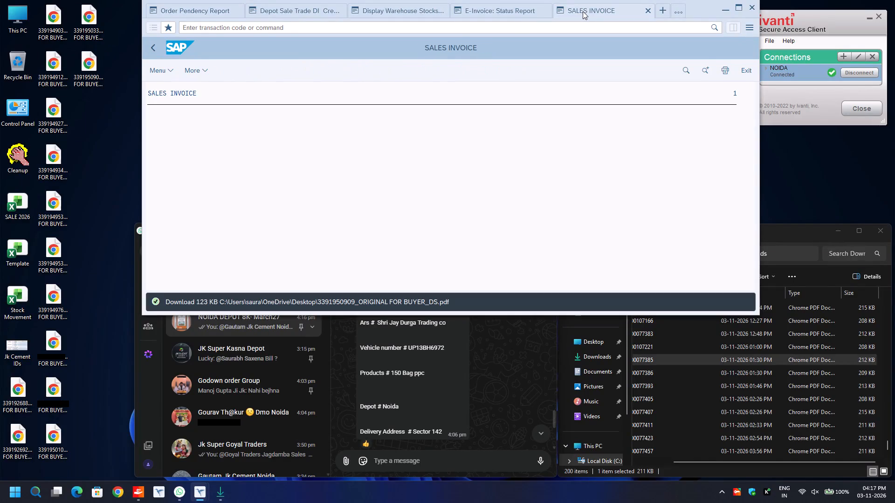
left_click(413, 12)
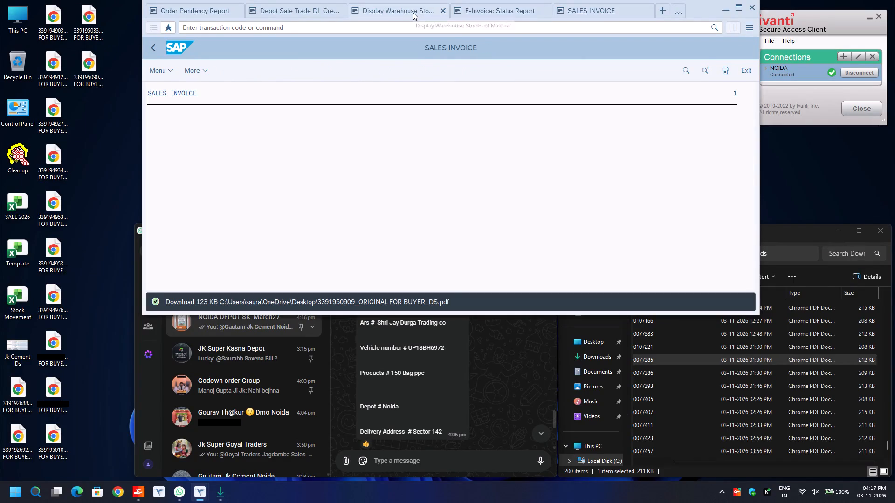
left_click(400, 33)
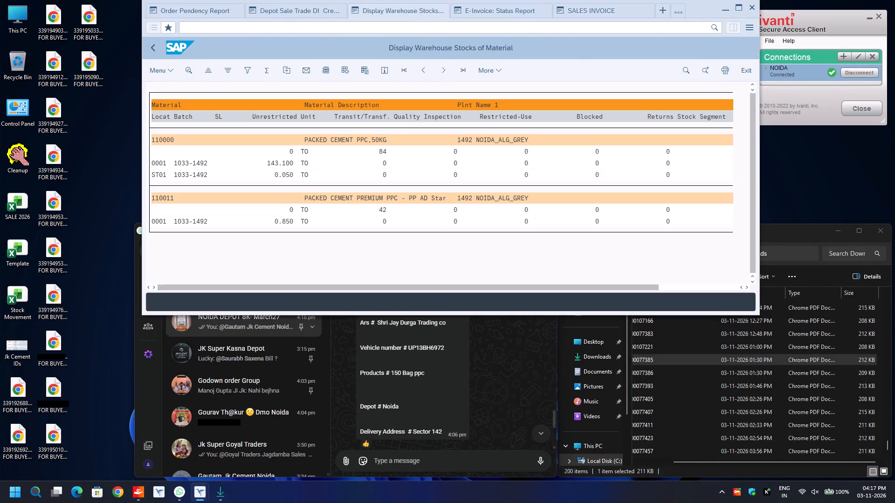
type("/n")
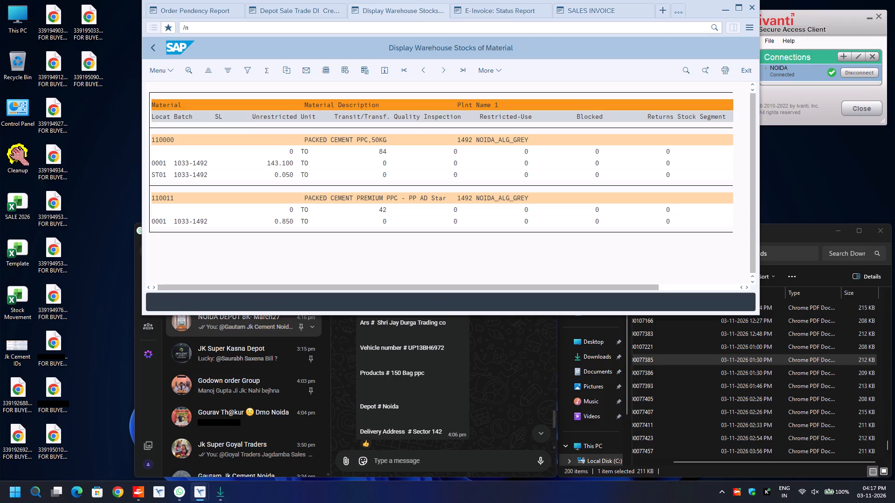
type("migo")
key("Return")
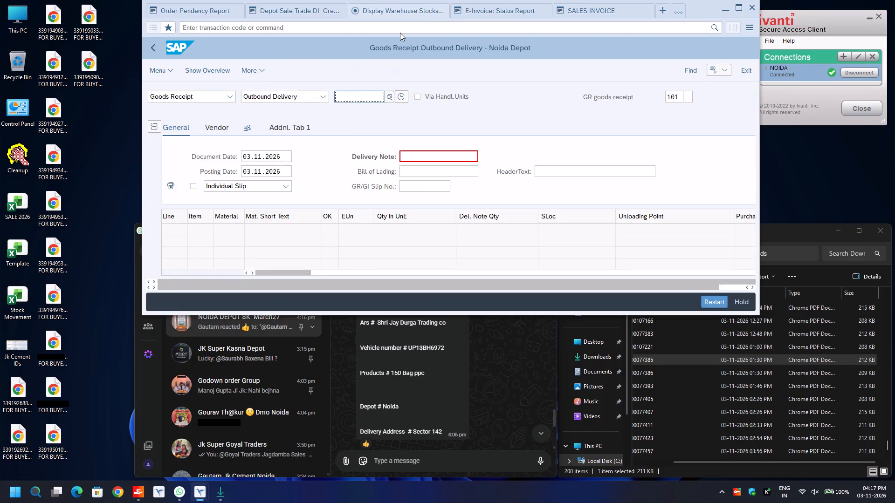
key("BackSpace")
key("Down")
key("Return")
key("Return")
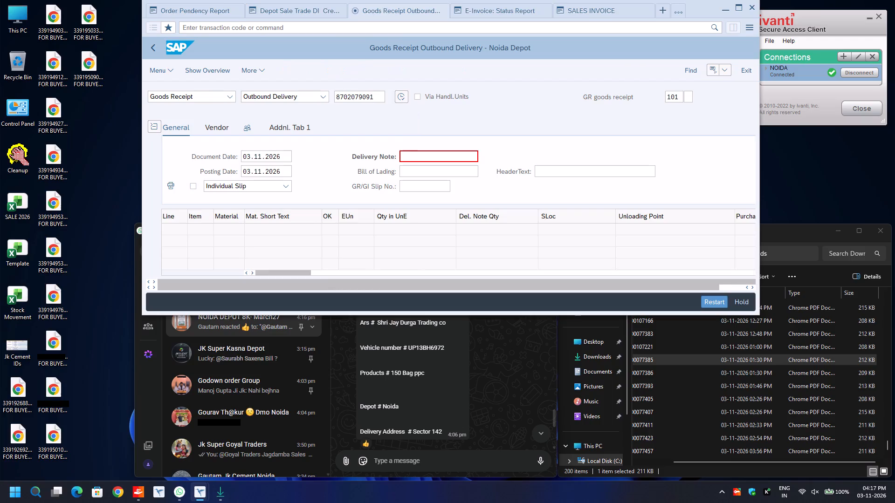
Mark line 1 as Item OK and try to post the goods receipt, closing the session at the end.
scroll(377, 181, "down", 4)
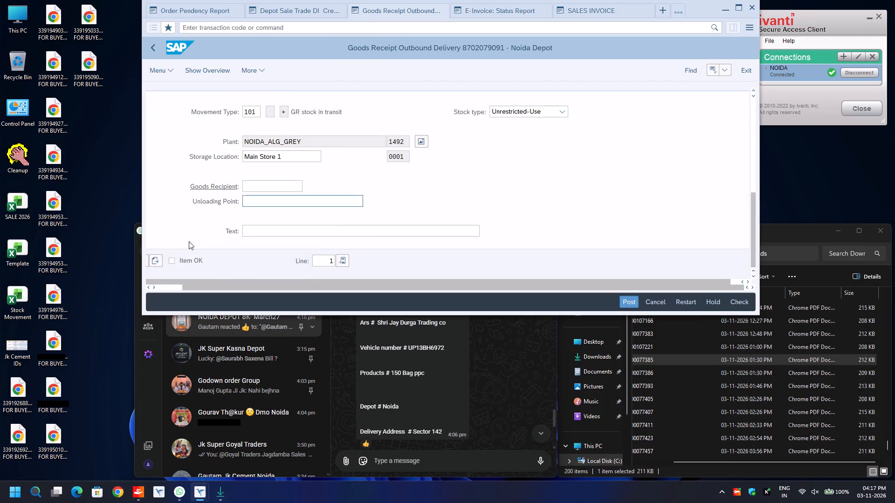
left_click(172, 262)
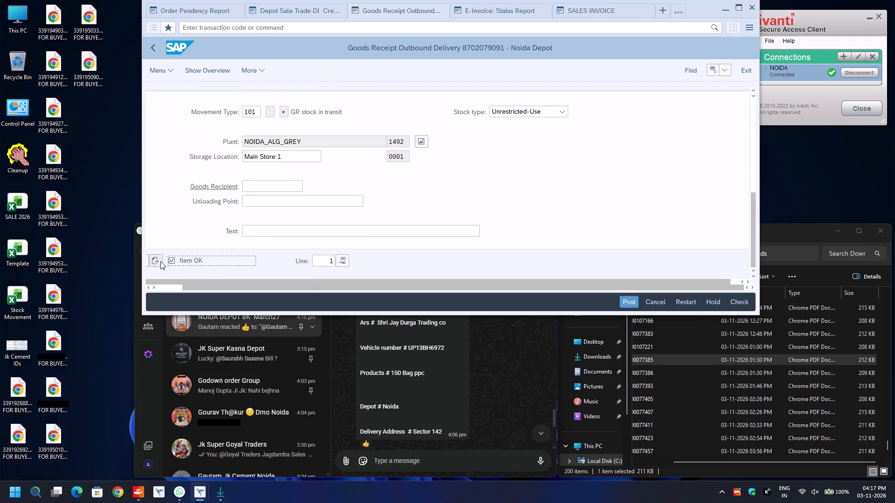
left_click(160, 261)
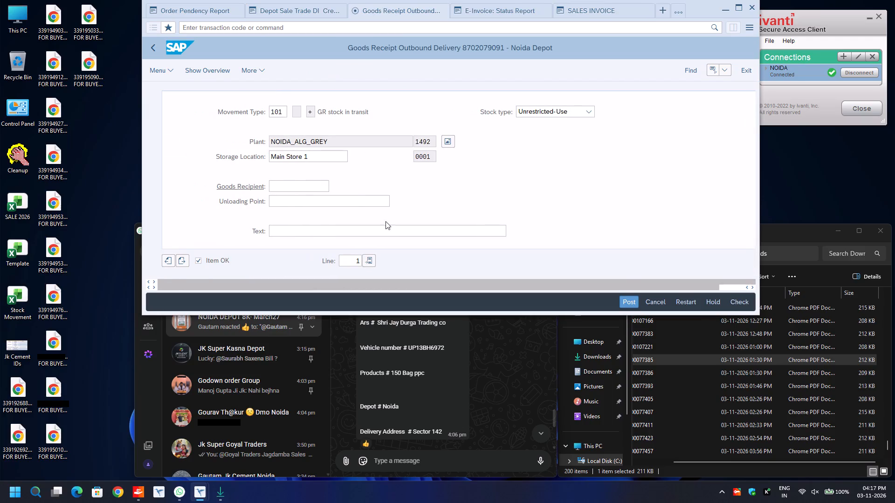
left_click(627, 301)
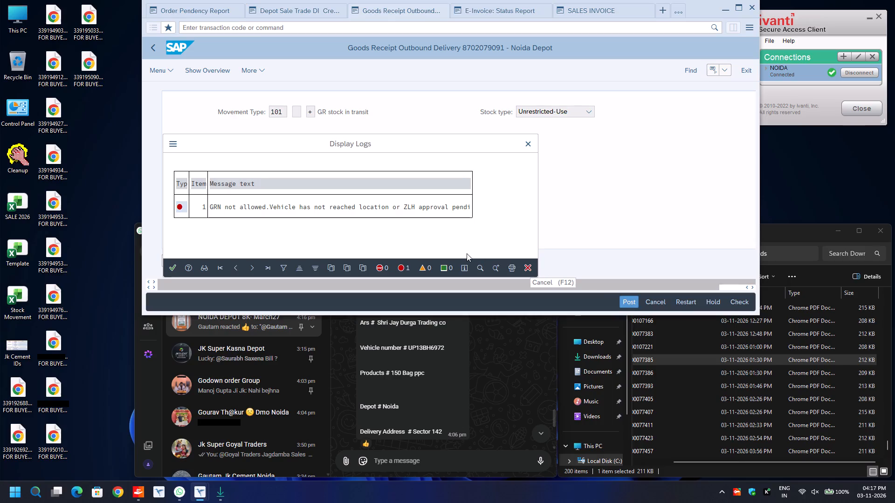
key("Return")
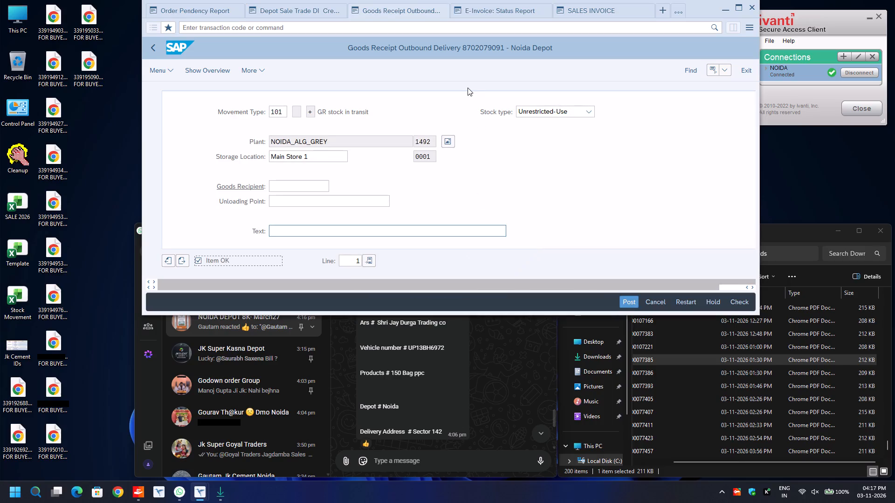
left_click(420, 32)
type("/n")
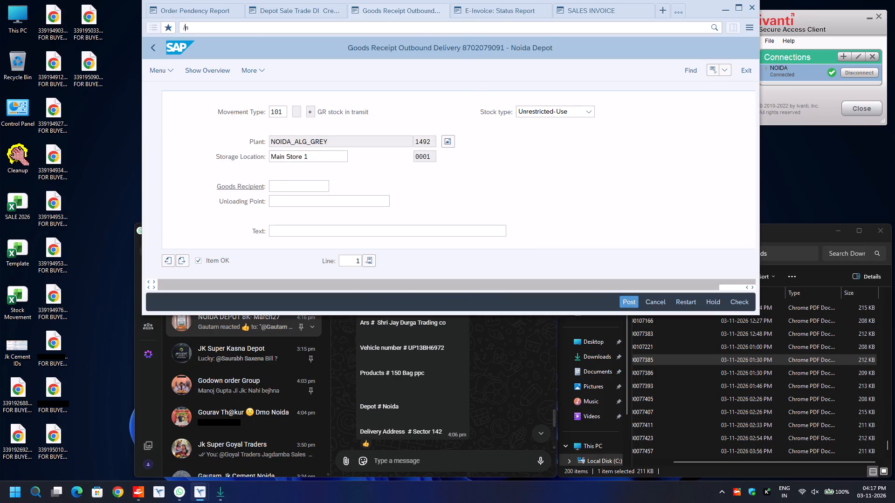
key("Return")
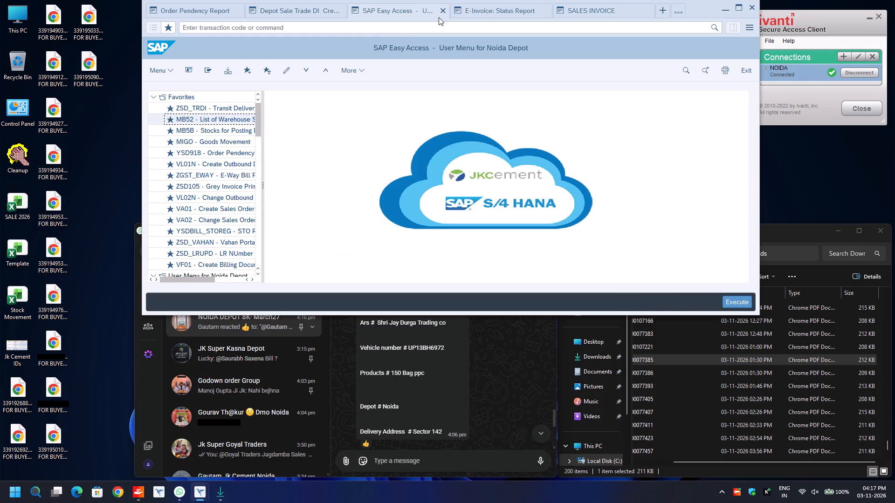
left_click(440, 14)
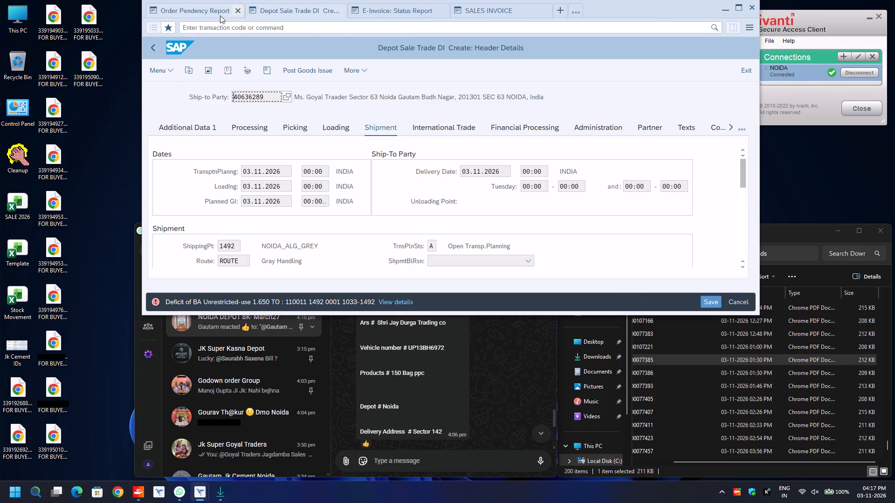
Rerun the order pendency report and copy the Jagdamba Cement Corporation order number.
left_click(219, 14)
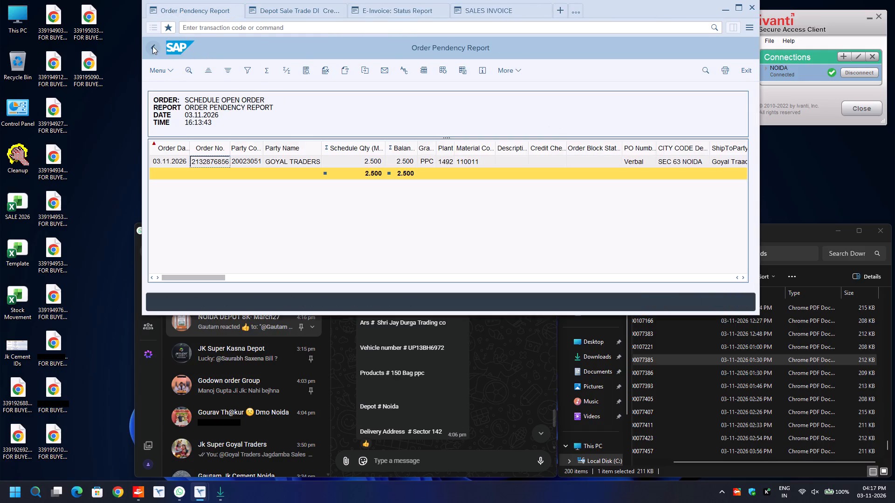
left_click(152, 46)
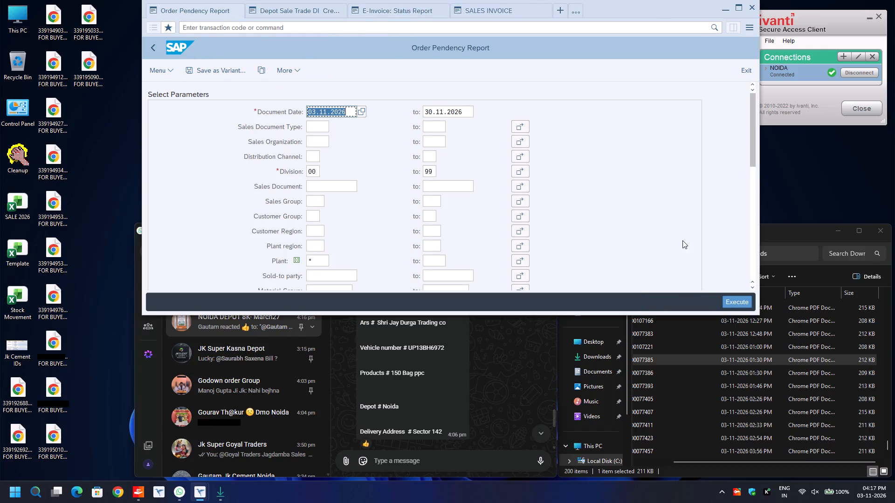
left_click(731, 302)
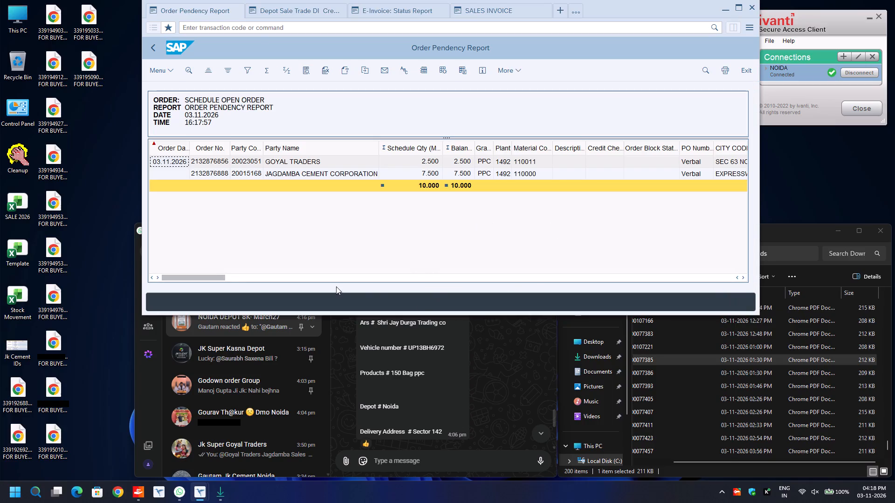
left_click(215, 173)
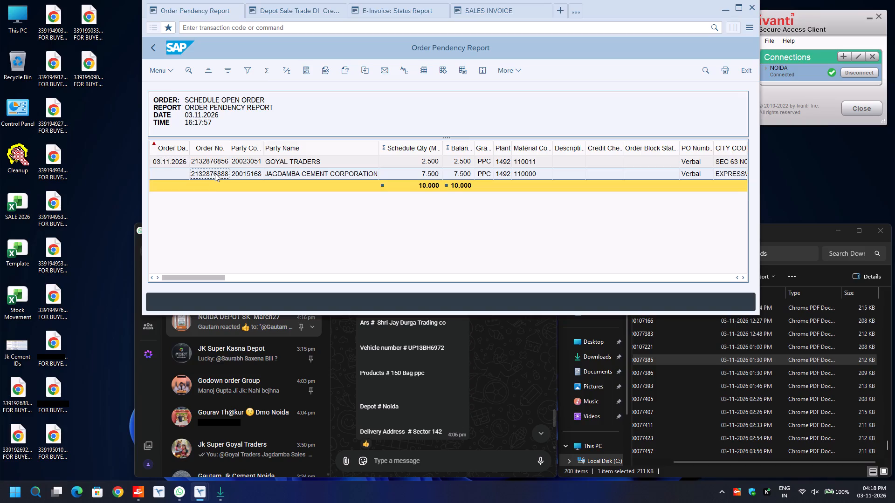
key("ctrl+y")
key("ctrl+c")
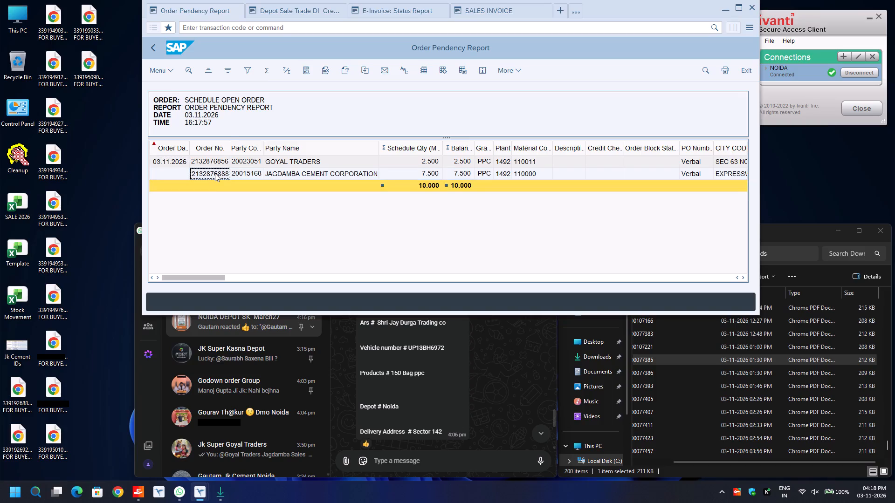
left_click(280, 9)
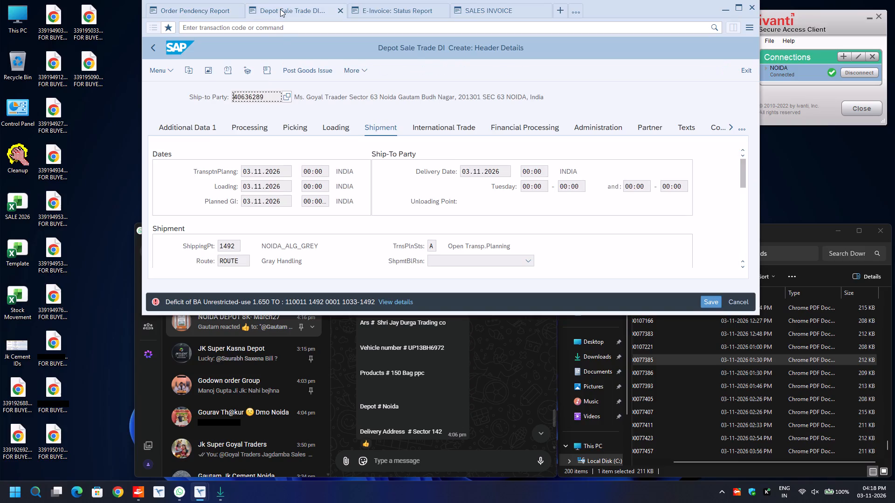
left_click(239, 25)
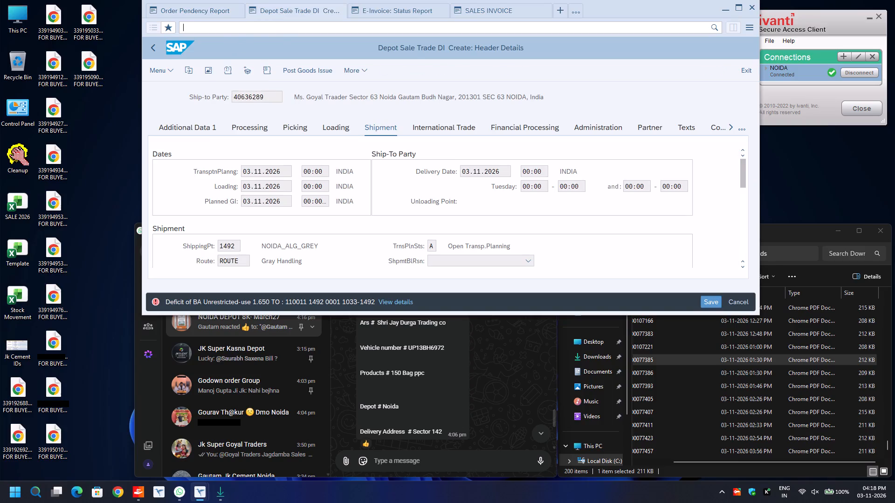
type("/n")
key("Return")
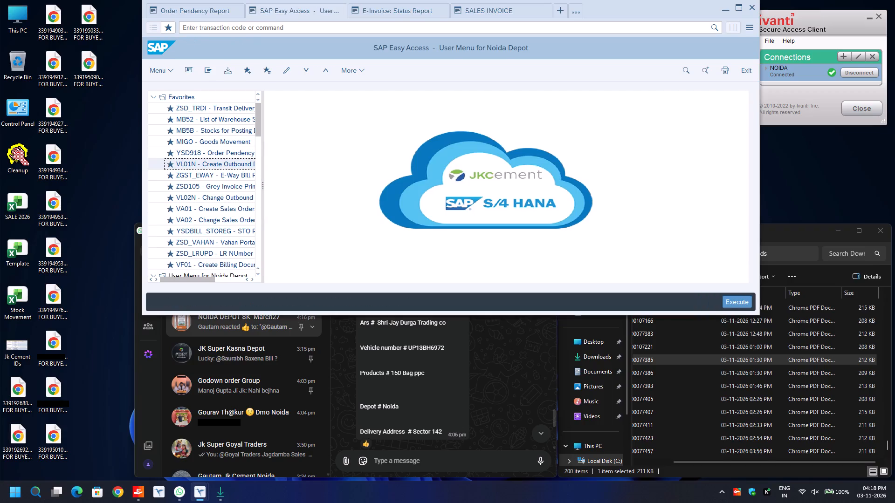
key("Return")
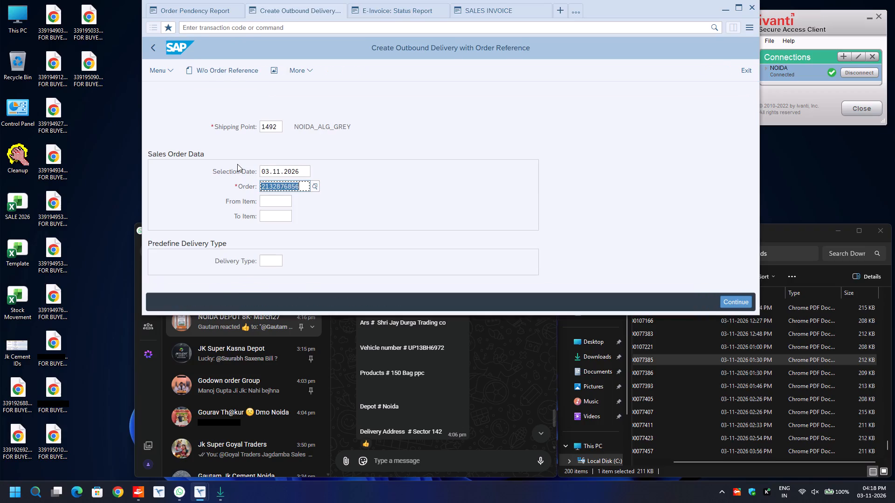
key("ctrl+v")
key("Return")
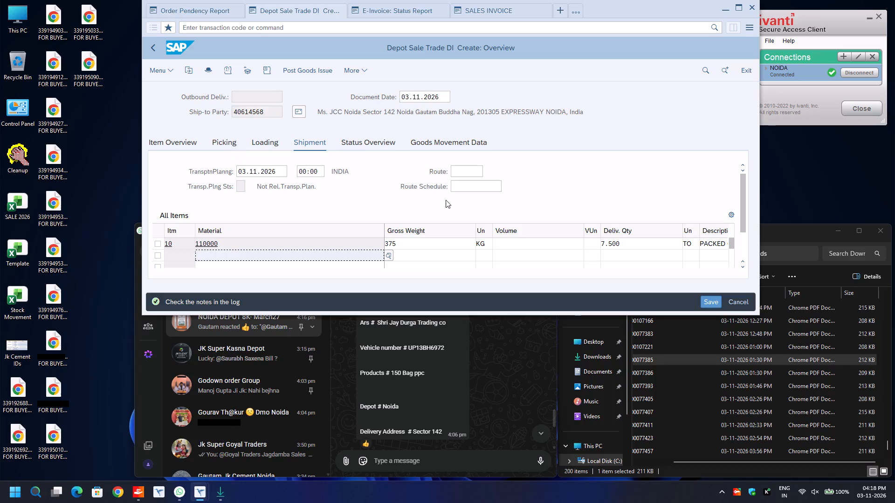
Set the delivery's shipment route to ROUTE.
left_click(471, 173)
key("BackSpace")
key("Down")
key("Return")
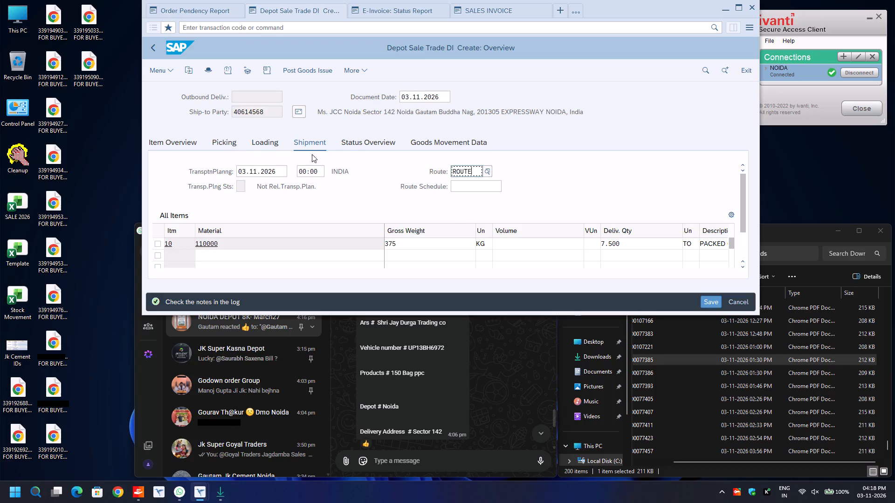
In the picking data for material 110000, enter picked quantity 7.500 and batch 1033-1492.
left_click(227, 144)
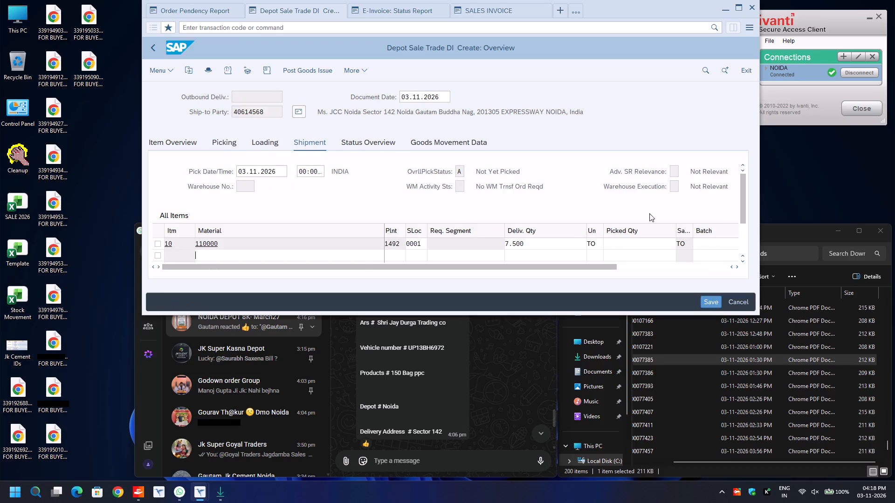
left_click(629, 245)
type("7.500")
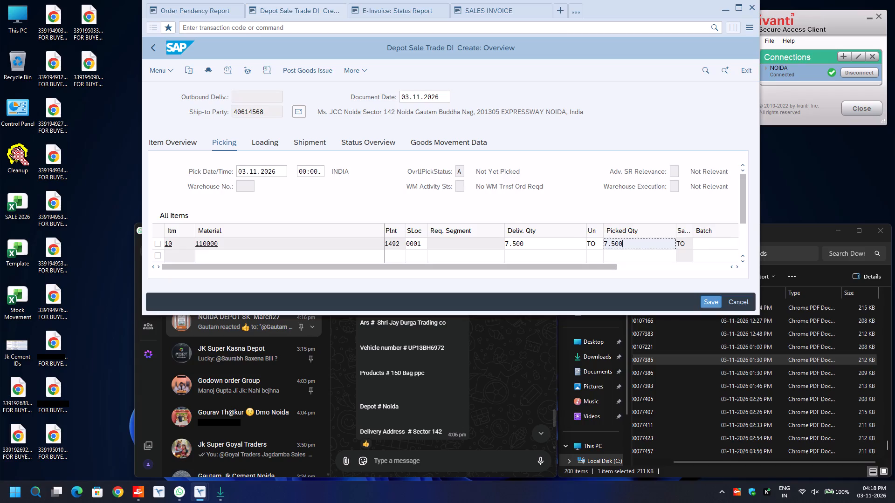
key("Tab")
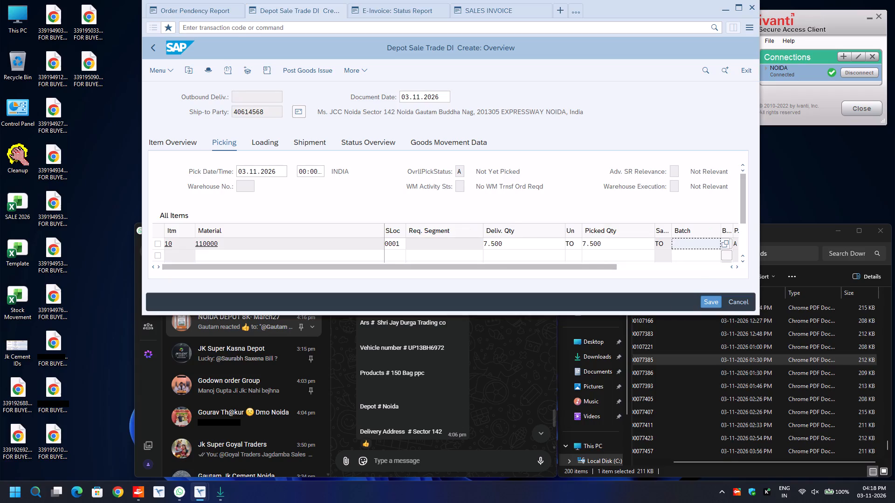
type("1033")
key("Down")
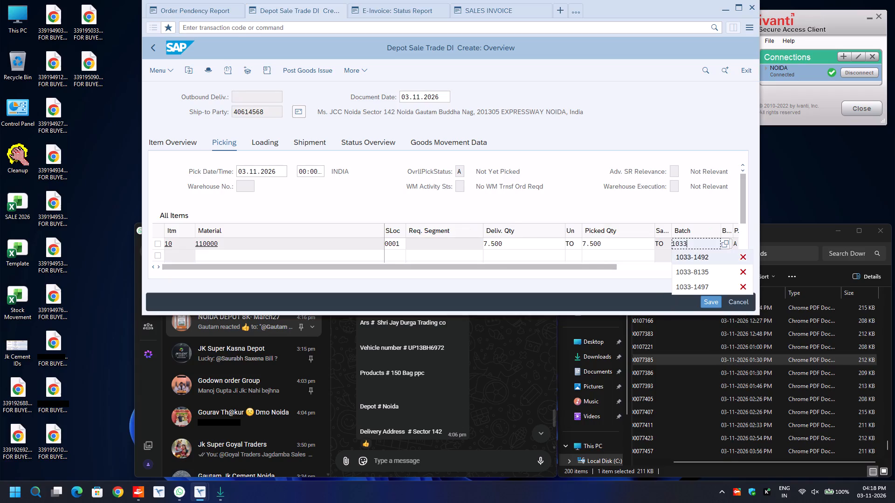
key("Return")
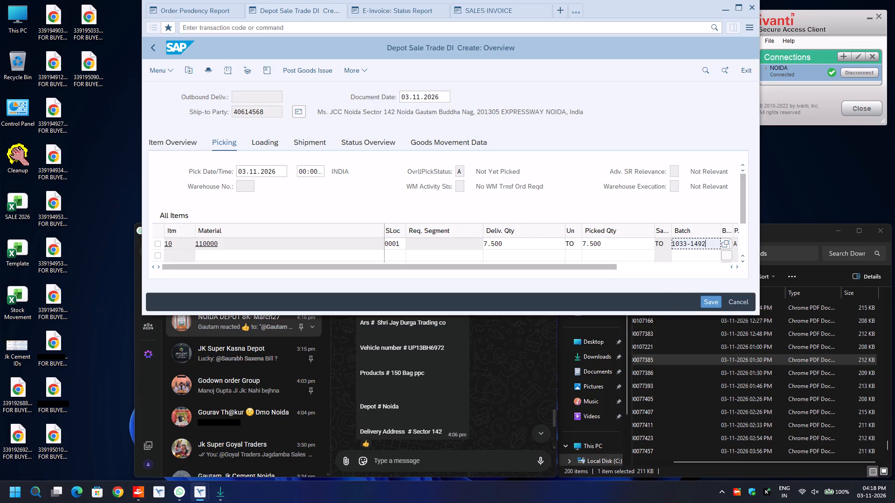
In the header's additional data, set the transport mode to ROAD and Road Transporter1 to 220000967.
key("F8")
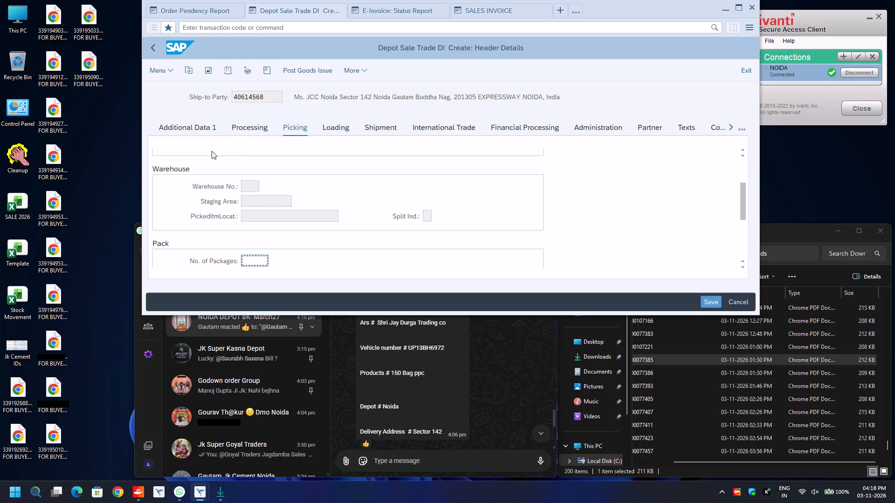
left_click(194, 127)
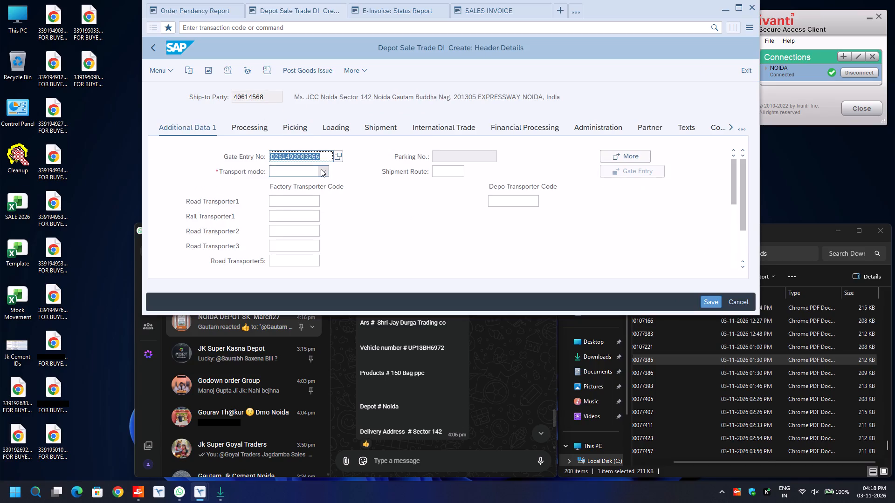
left_click(321, 169)
left_click(305, 211)
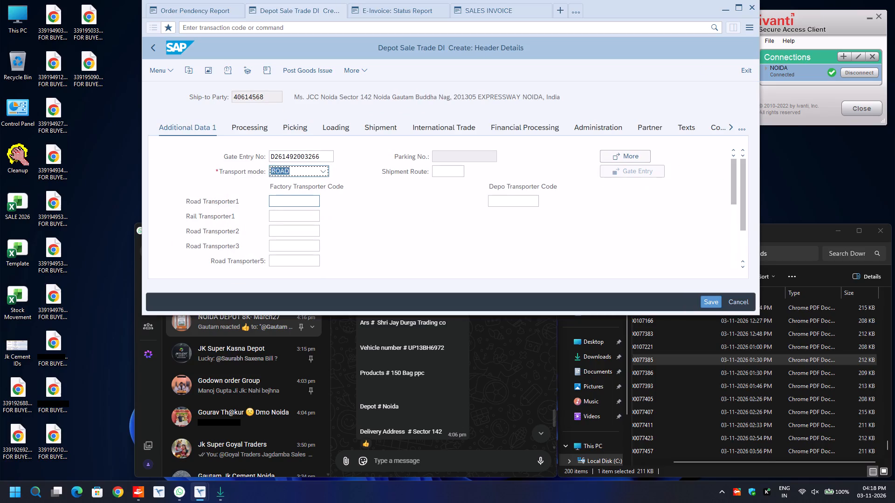
left_click(297, 204)
key("BackSpace")
key("Down")
key("Return")
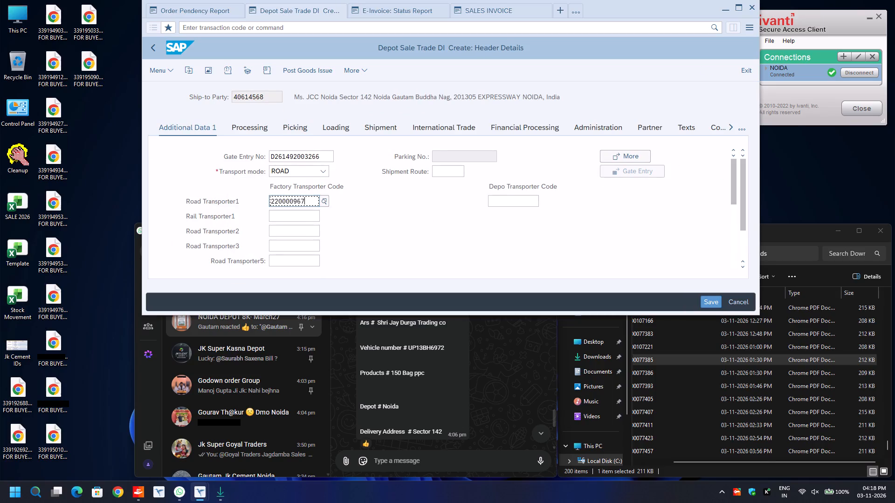
In the header's E-Way Bill Data, set the transport mode to Road and the distance to 30.
key("Return")
type("ro")
key("Tab")
key("Tab")
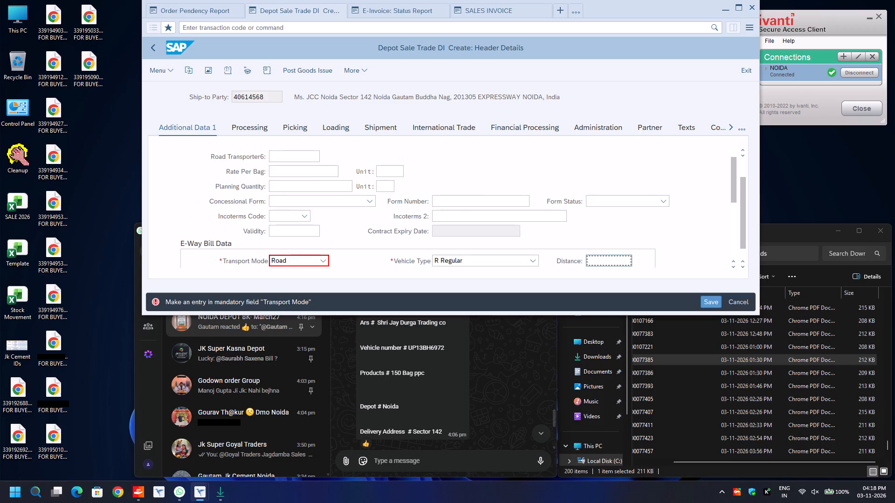
key("BackSpace")
key("Down")
key("Return")
key("Down")
key("Down")
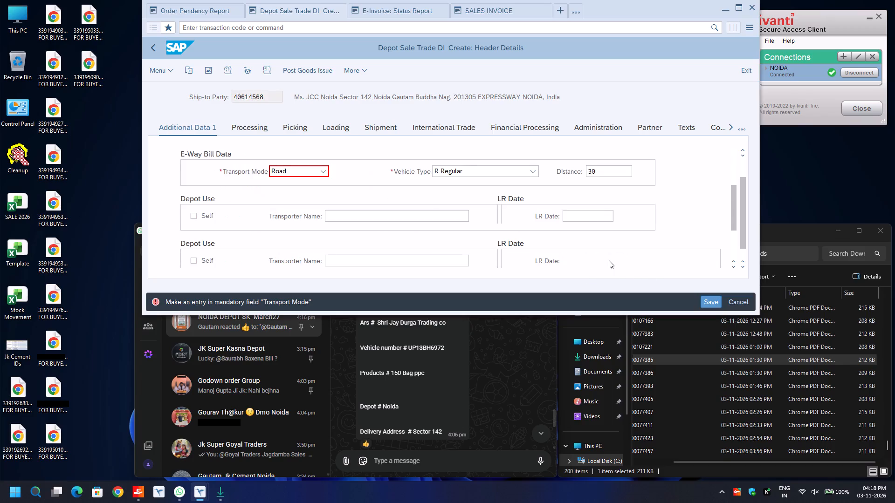
key("BackSpace")
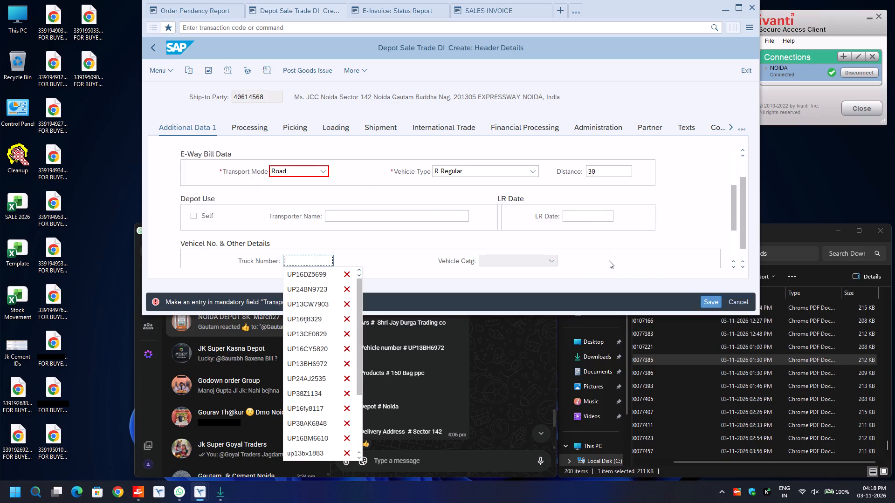
key("Down")
key("Down")
key("Down")
key("Down")
key("Down")
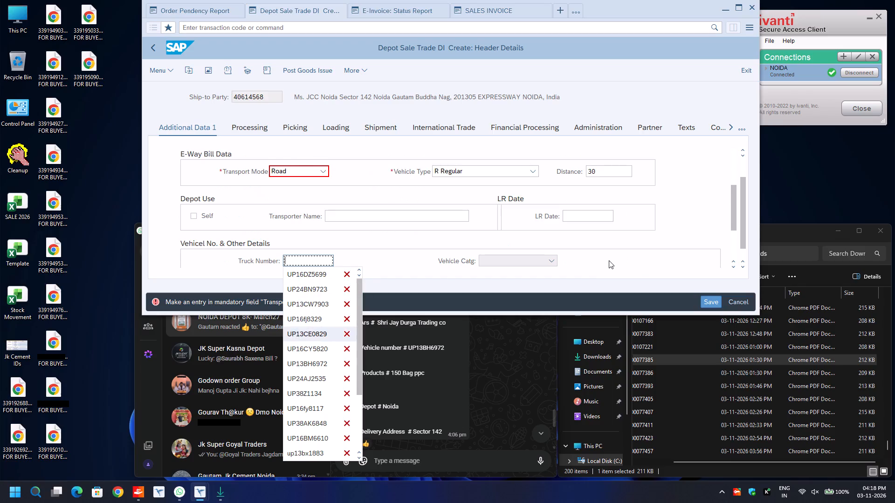
key("Down")
key("Down")
key("Down")
key("Up")
key("Return")
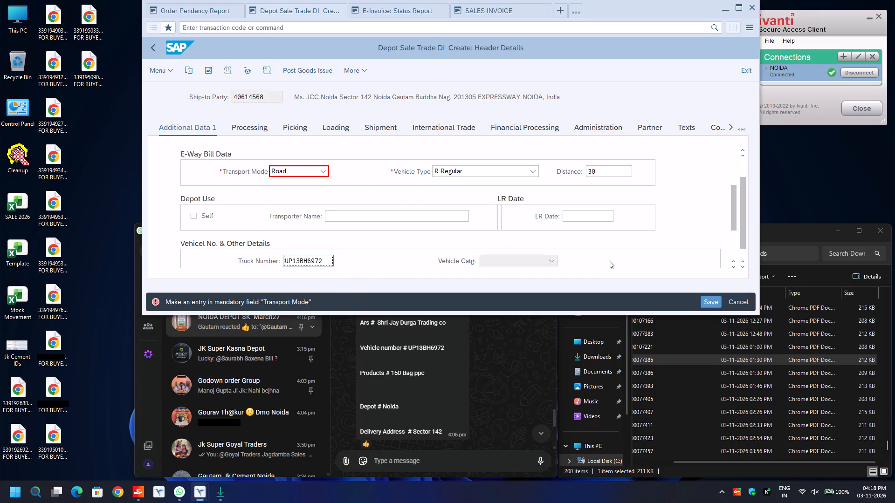
Set the LR/RR number in the vehicle details to SELF.
key("Tab")
key("Tab")
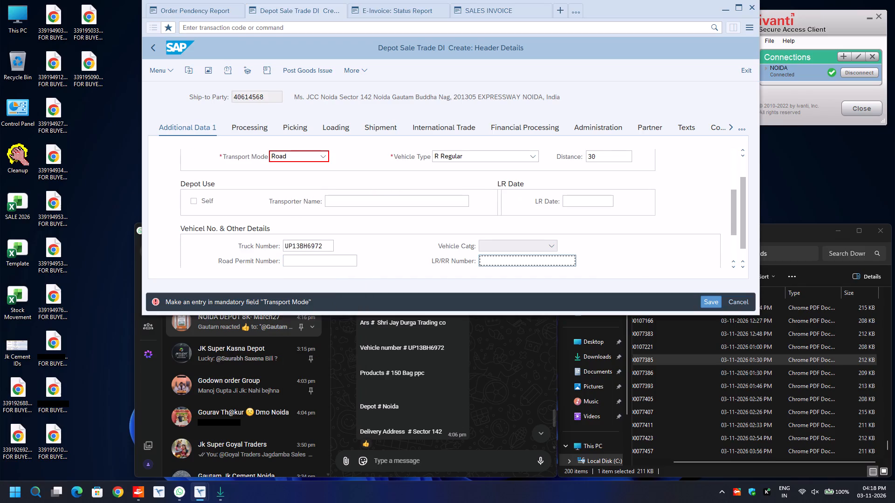
key("BackSpace")
key("Down")
key("Return")
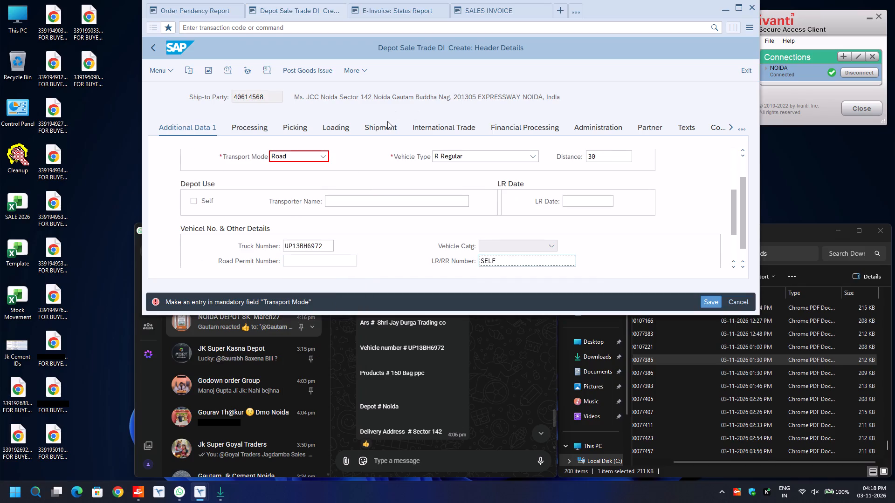
Review the delivery's shipment details and post the goods issue.
left_click(383, 130)
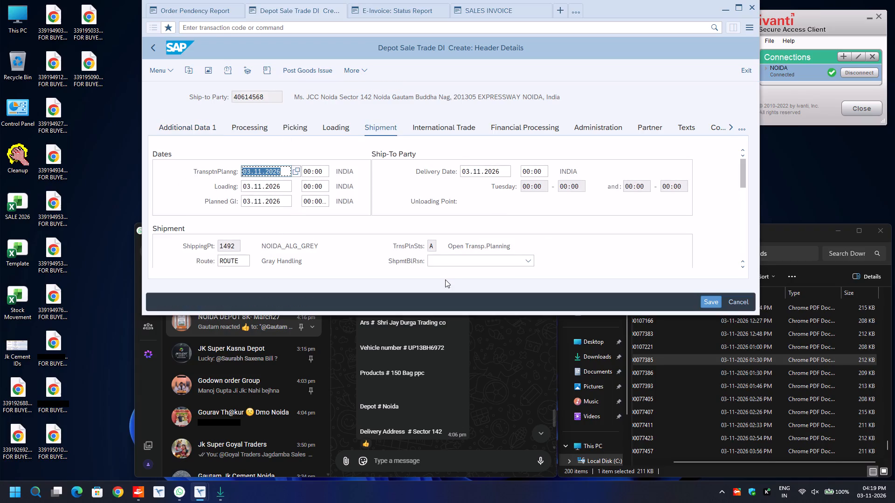
left_click(306, 68)
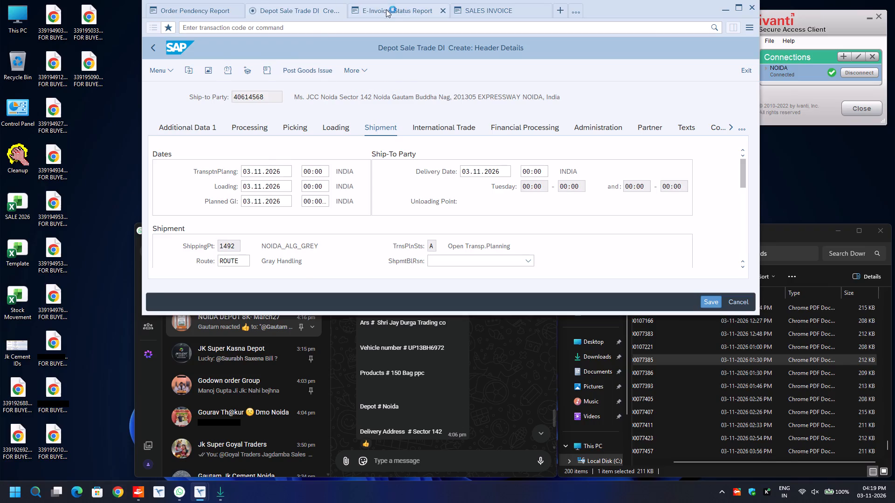
Switch to the E-Invoice status report session and return to the e-Document Cockpit selection screen.
left_click(386, 8)
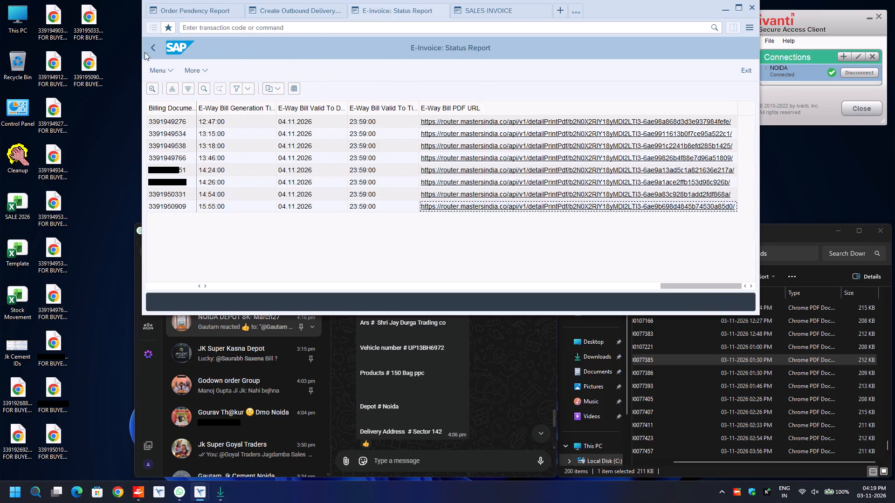
left_click(152, 48)
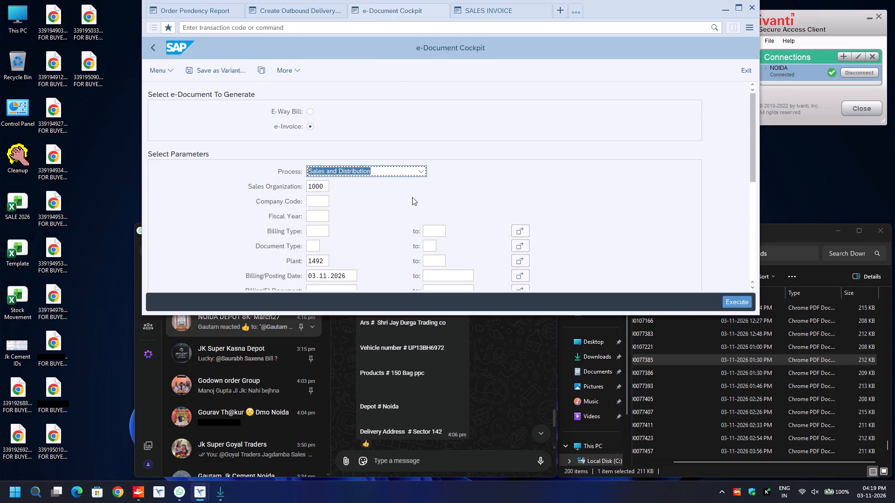
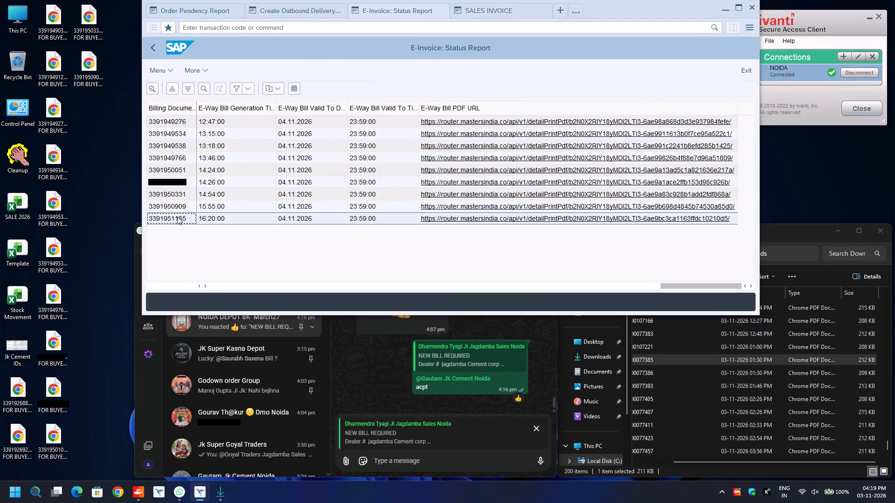
key("ctrl+y")
key("ctrl+c")
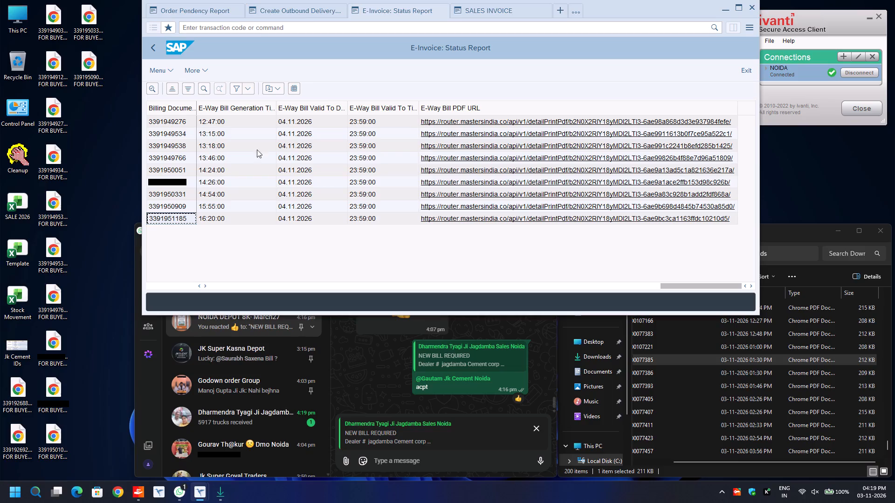
left_click(482, 9)
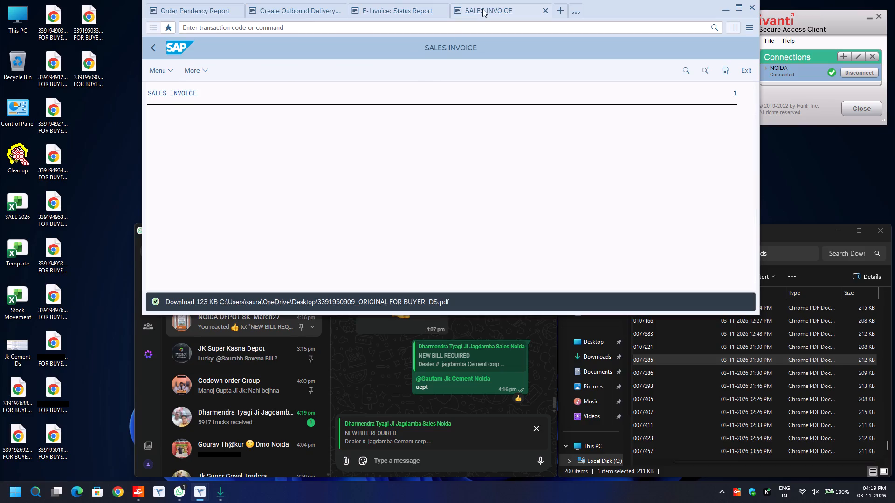
left_click(151, 49)
key("ctrl+v")
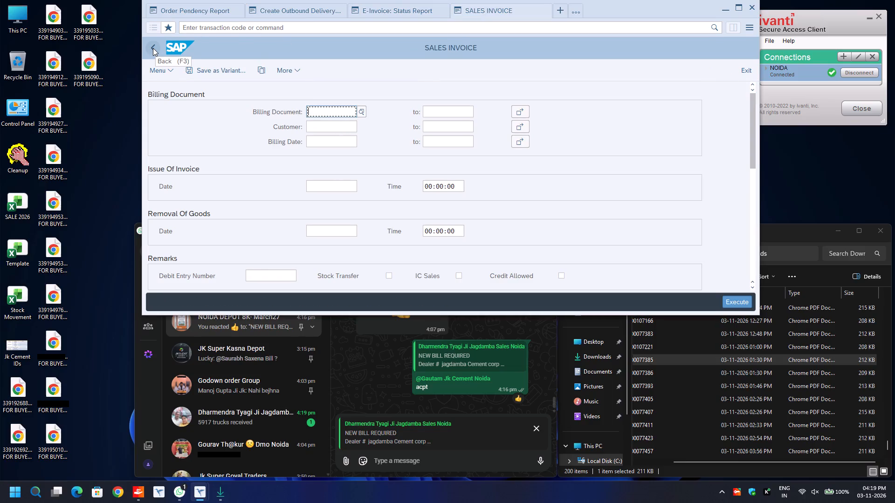
left_click(525, 113)
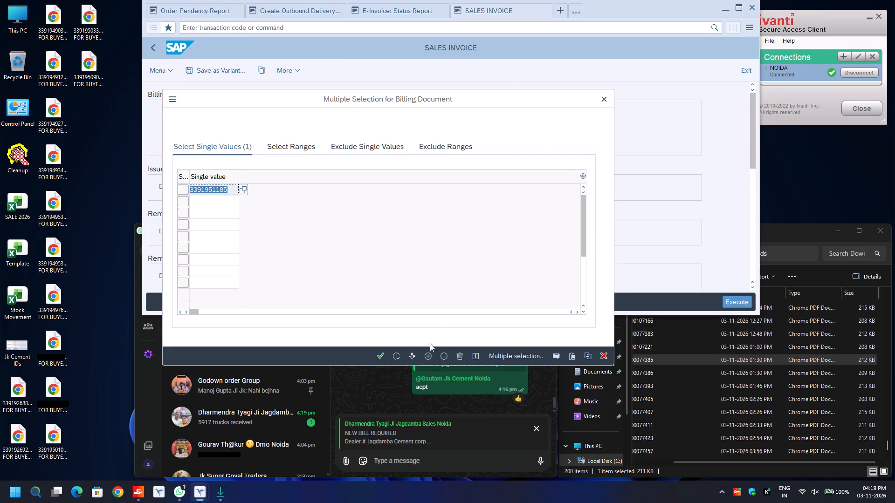
left_click(395, 356)
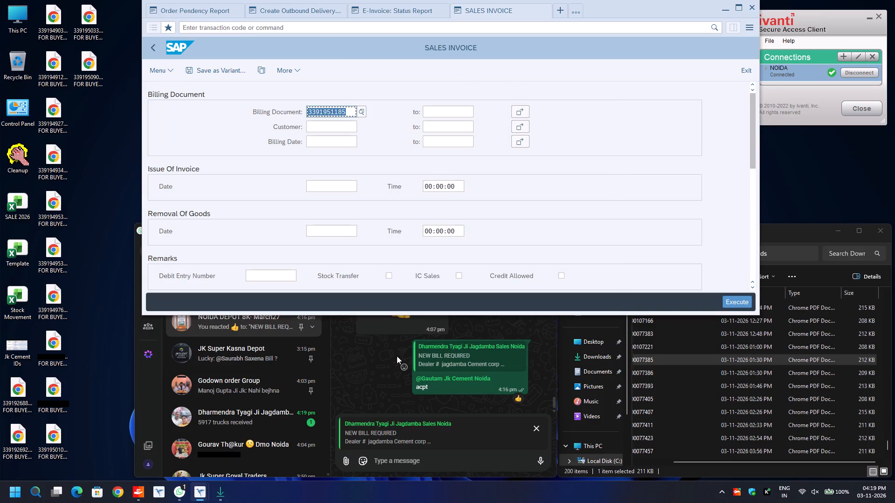
Run the sales invoice output for the entered billing document with only the Original For Buyer copy selected.
scroll(626, 215, "down", 1)
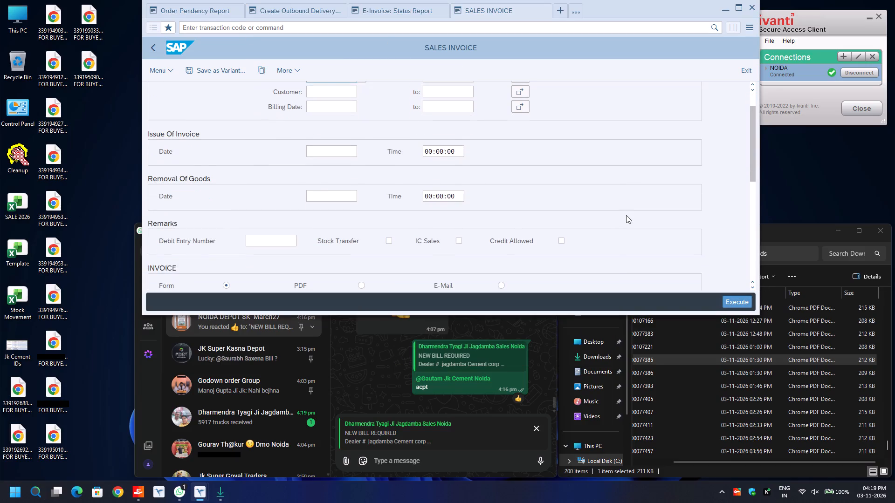
scroll(626, 215, "down", 2)
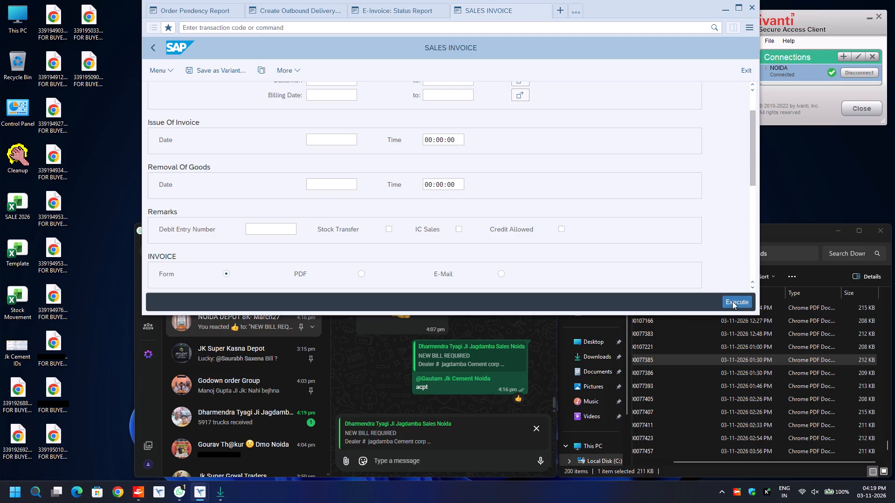
left_click(732, 302)
key("space")
key("Return")
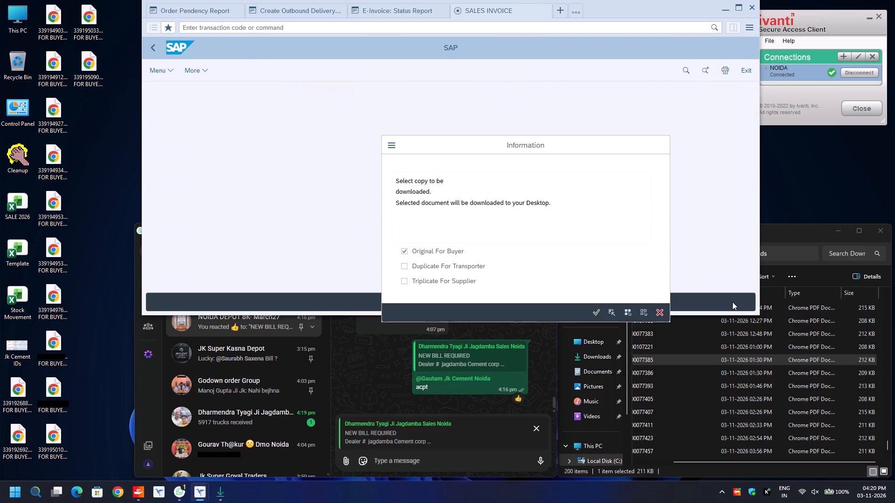
left_click(428, 9)
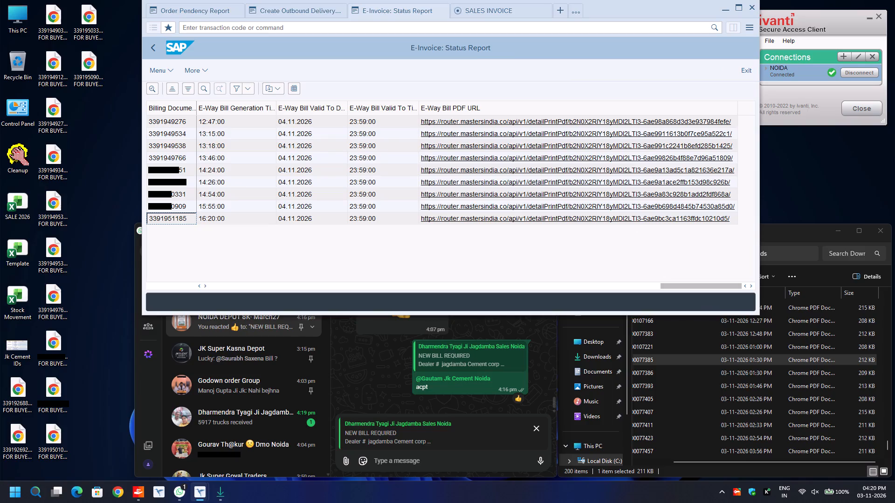
left_click(620, 218)
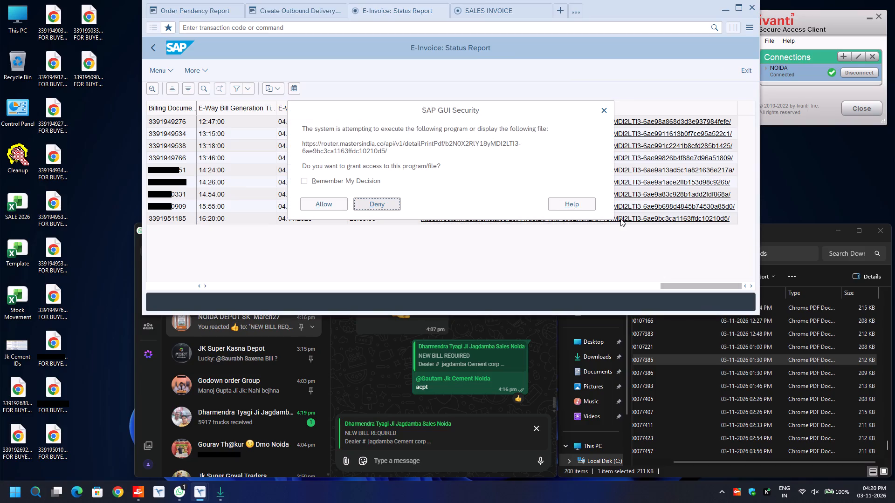
key("Return")
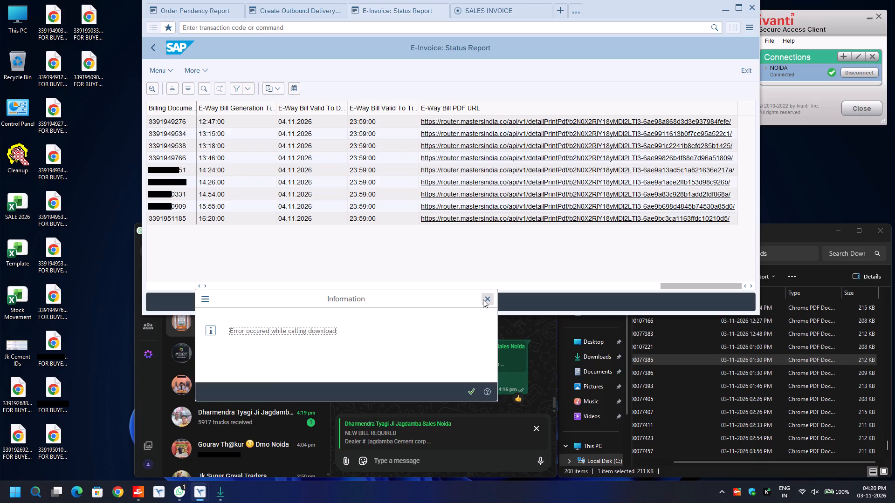
key("Return")
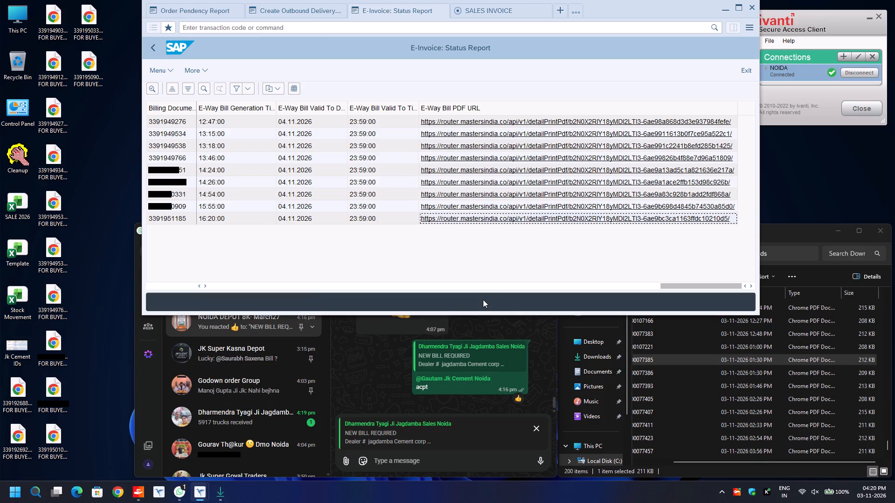
left_click(510, 215)
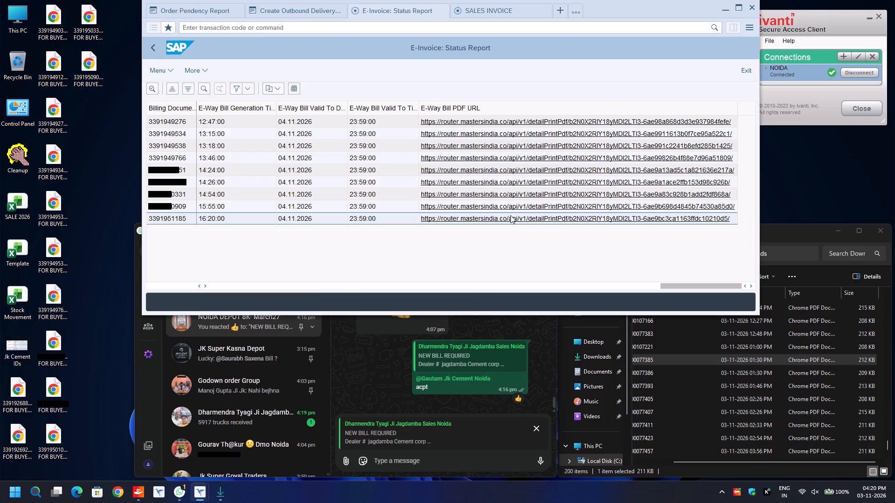
left_click(327, 208)
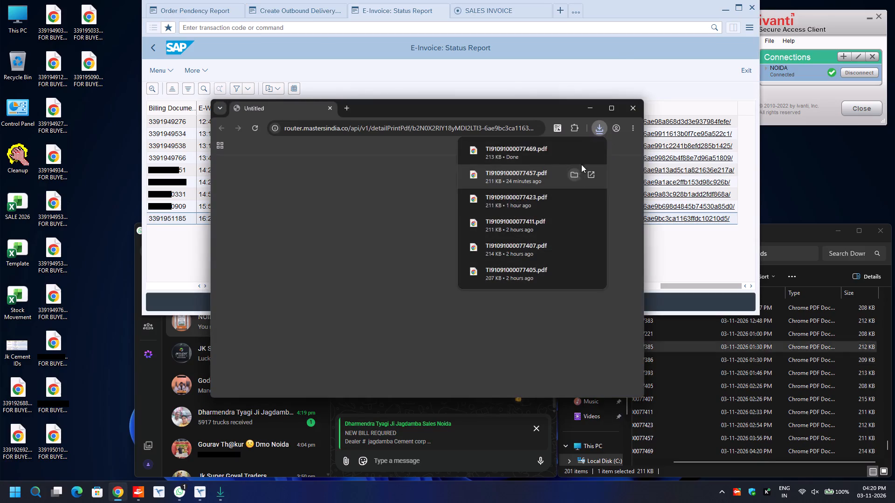
left_click(574, 150)
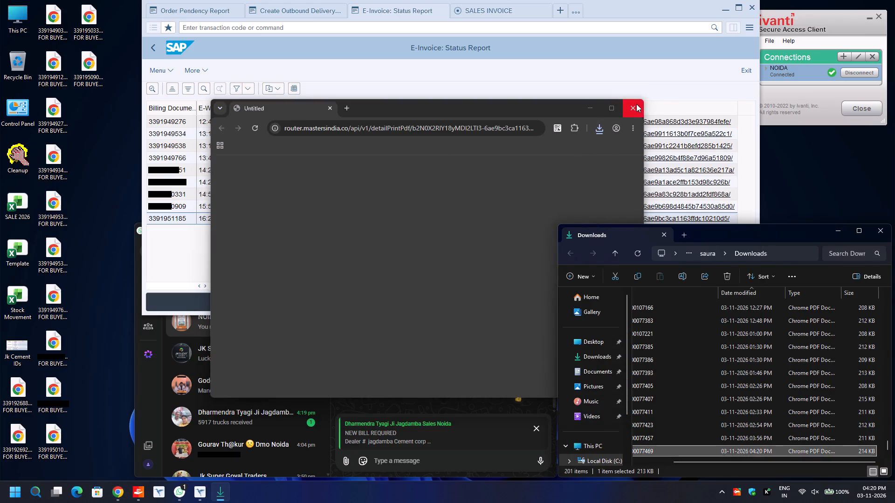
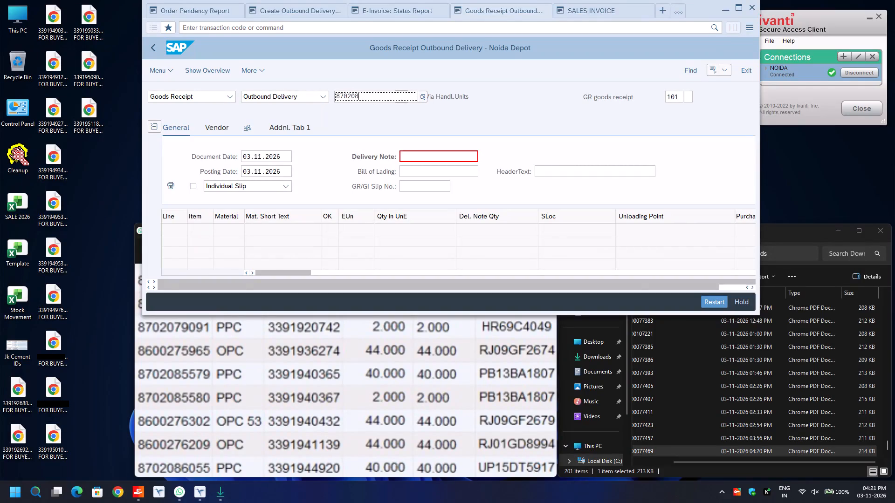
type("6055")
key("Return")
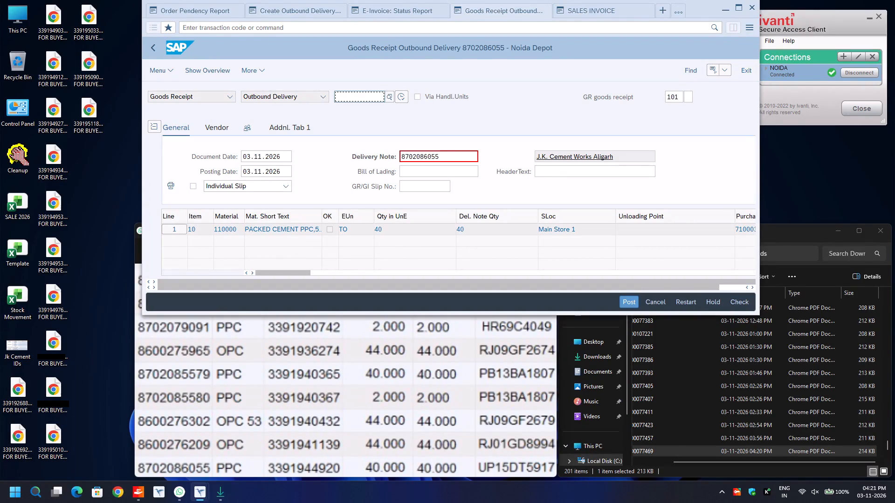
scroll(372, 98, "down", 3)
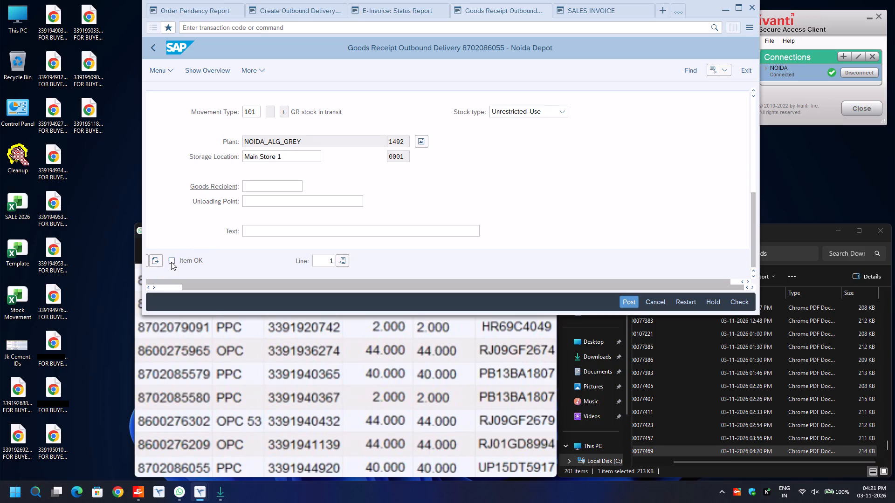
left_click(170, 262)
left_click(158, 260)
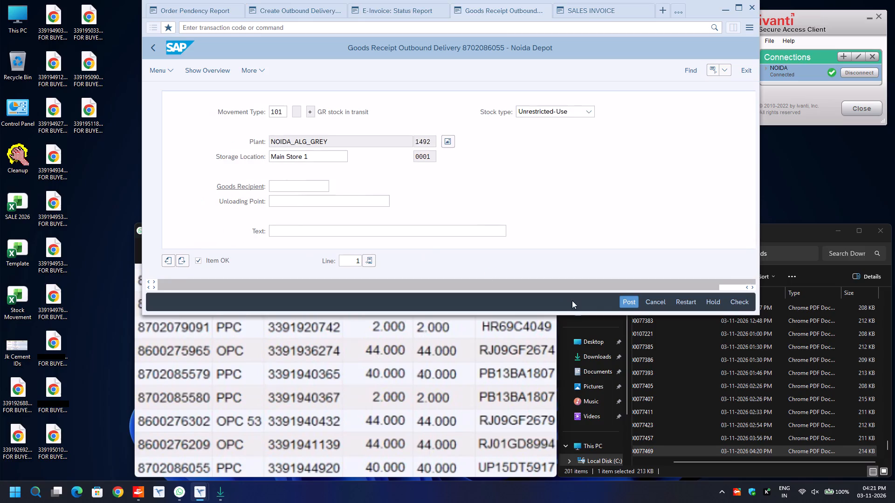
left_click(626, 299)
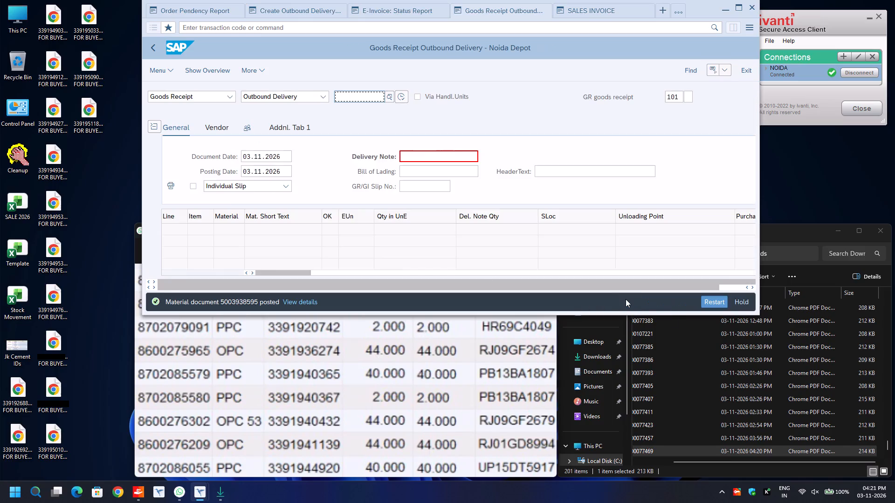
key("BackSpace")
key("Down")
key("Return")
key("BackSpace")
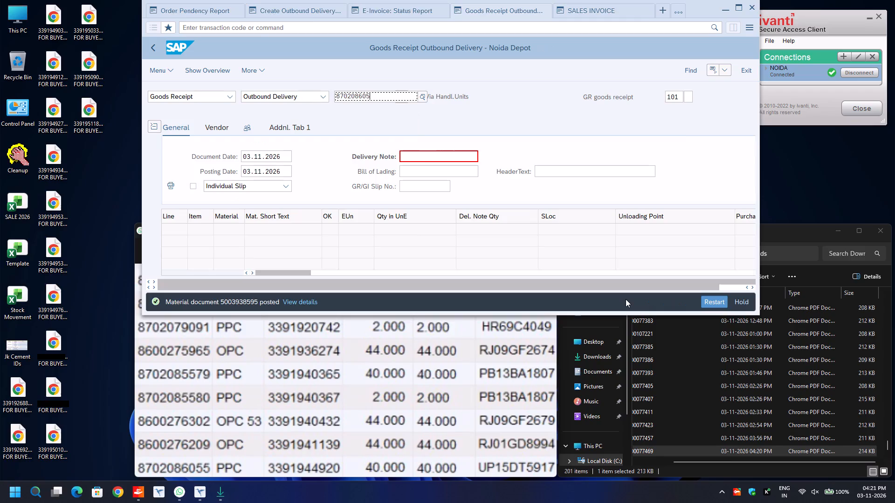
key("6")
key("Return")
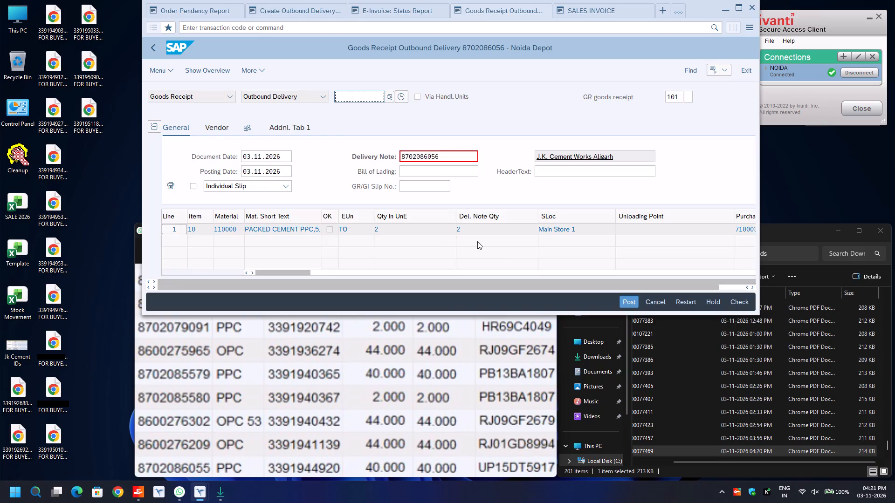
scroll(477, 241, "down", 7)
left_click(173, 259)
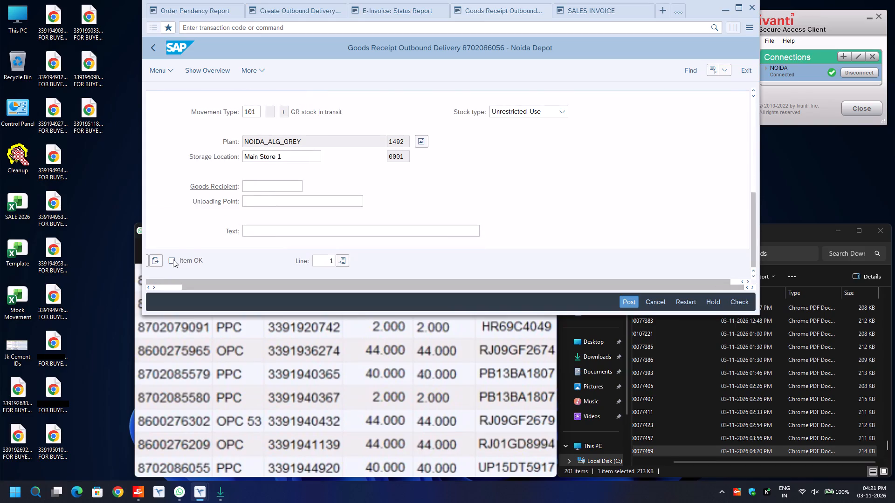
left_click(156, 259)
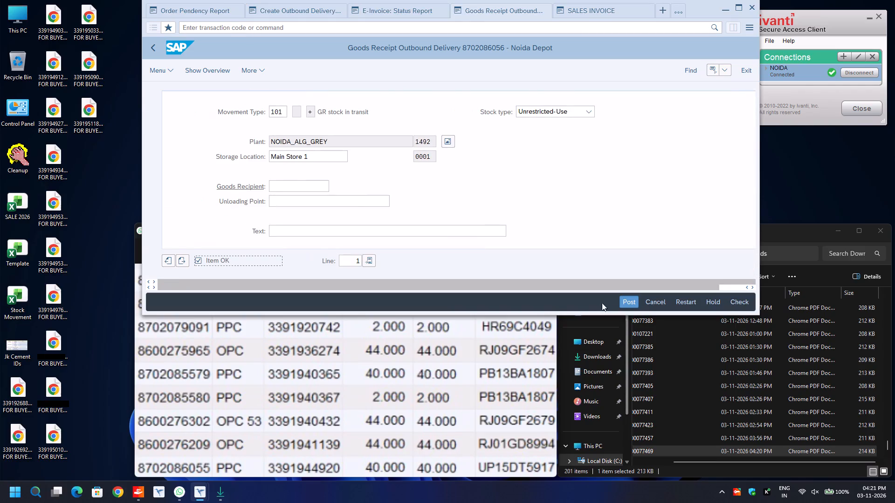
left_click(631, 300)
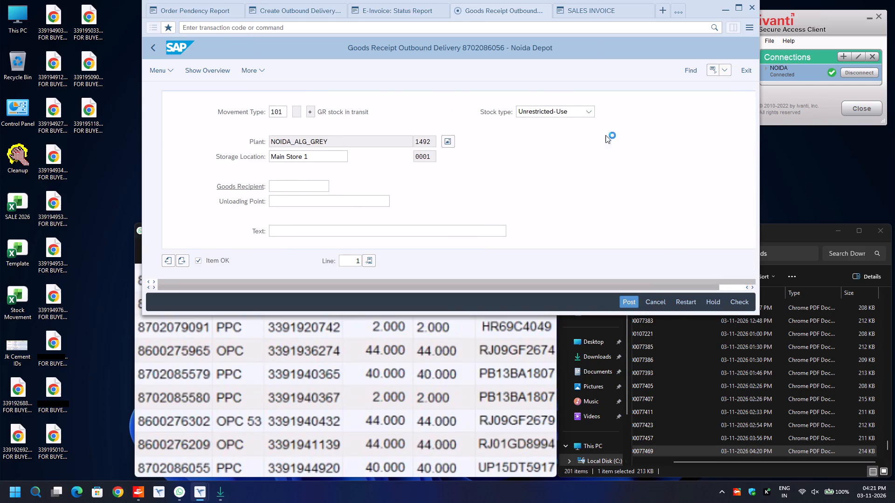
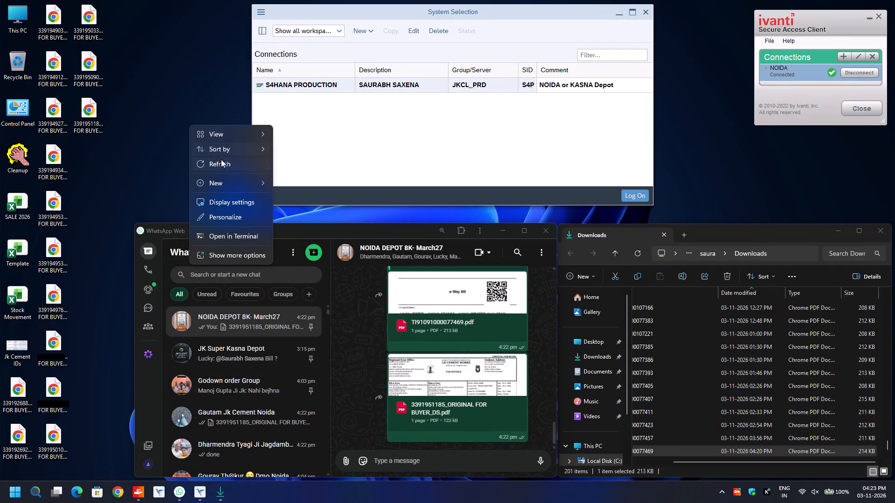
Refresh the desktop and permanently delete the FOR BUYER invoice PDFs in its second and third icon columns.
left_click(221, 163)
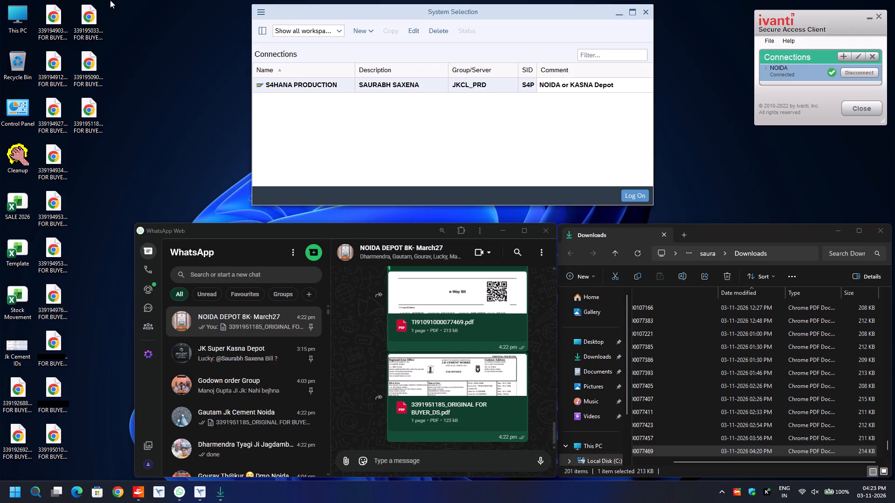
left_click_drag(110, 0, 70, 316)
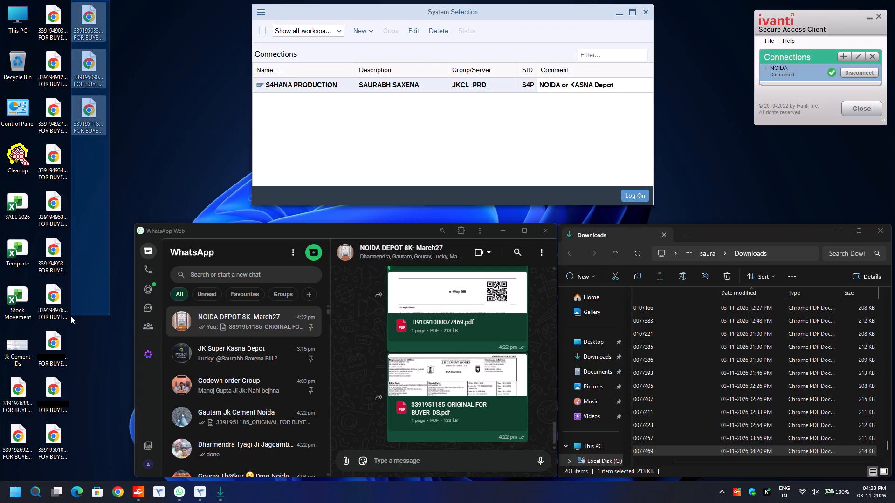
left_click_drag(70, 316, 52, 444)
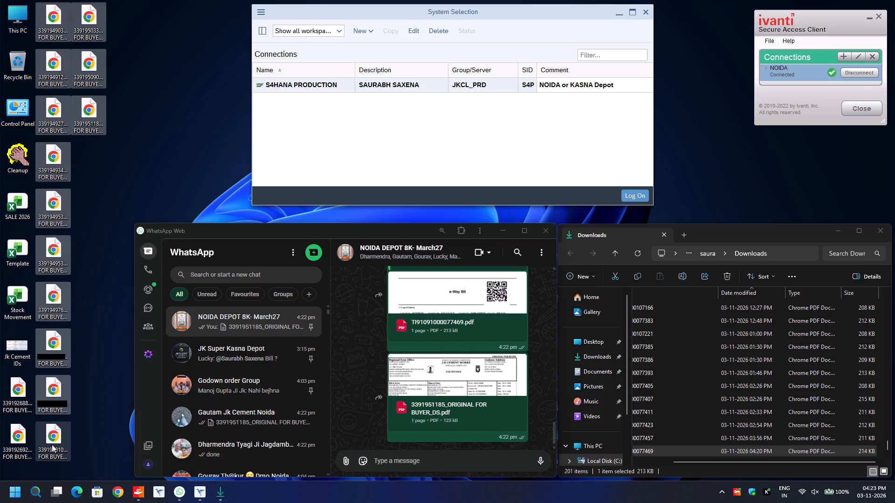
key("shift+Delete")
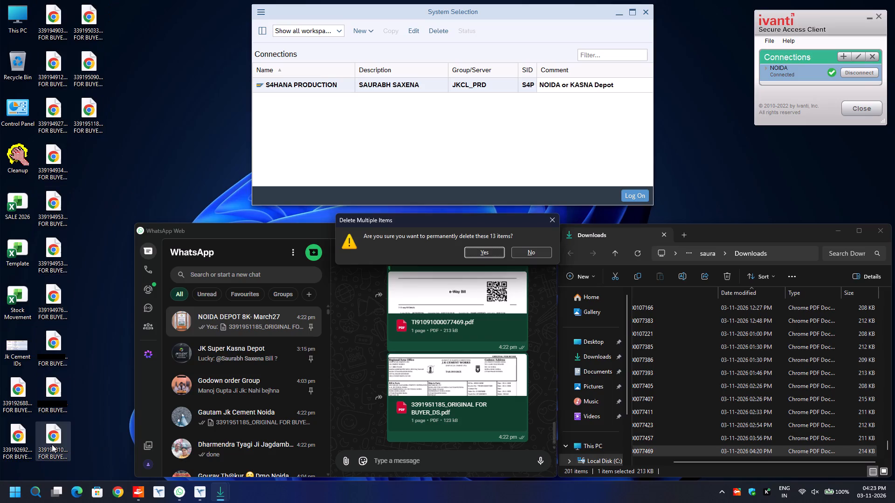